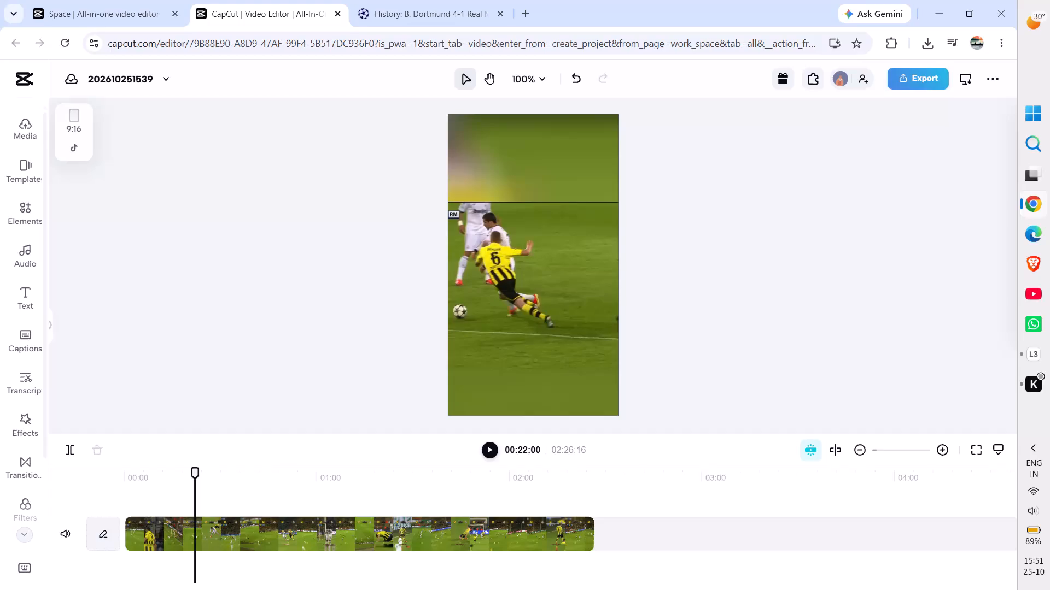
Play the football match video from 00:22 to about 00:37 to review the footage.
key("space")
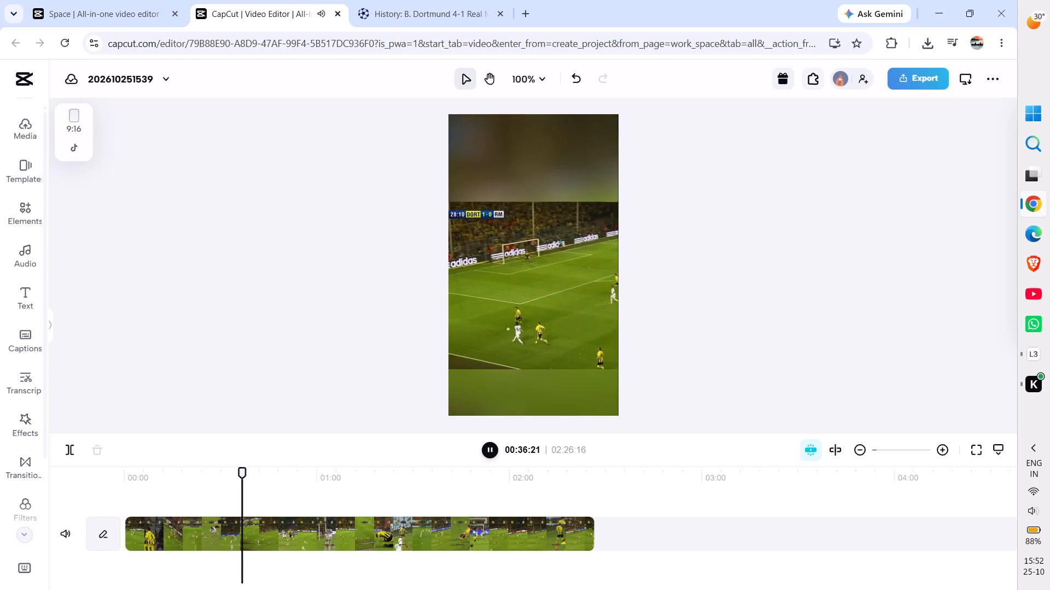
left_click(486, 321)
left_click(558, 267)
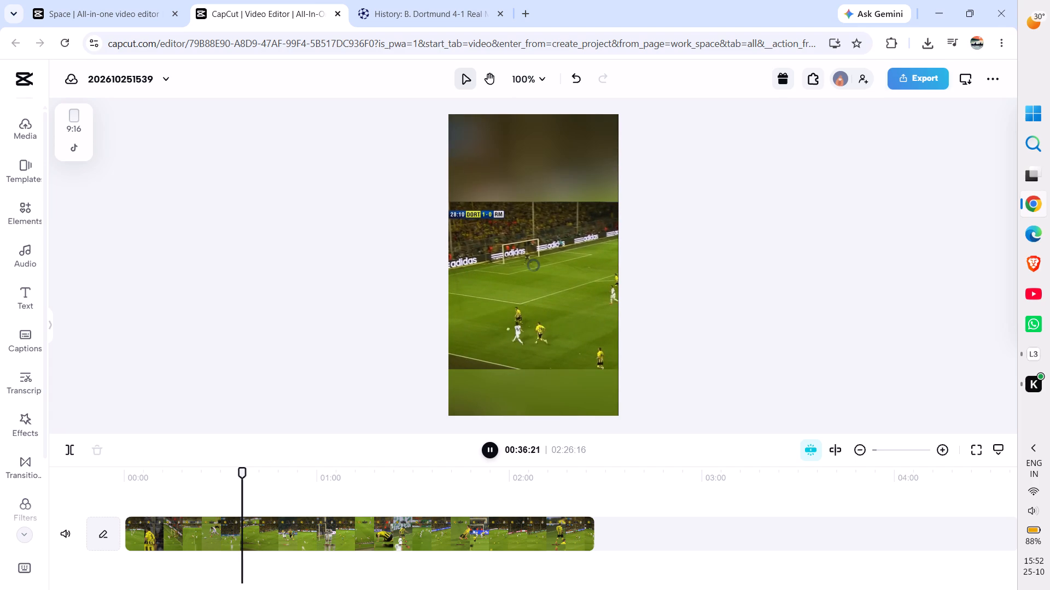
key("space")
Inspect the match clip's voice changer and basic audio settings.
left_click(558, 267)
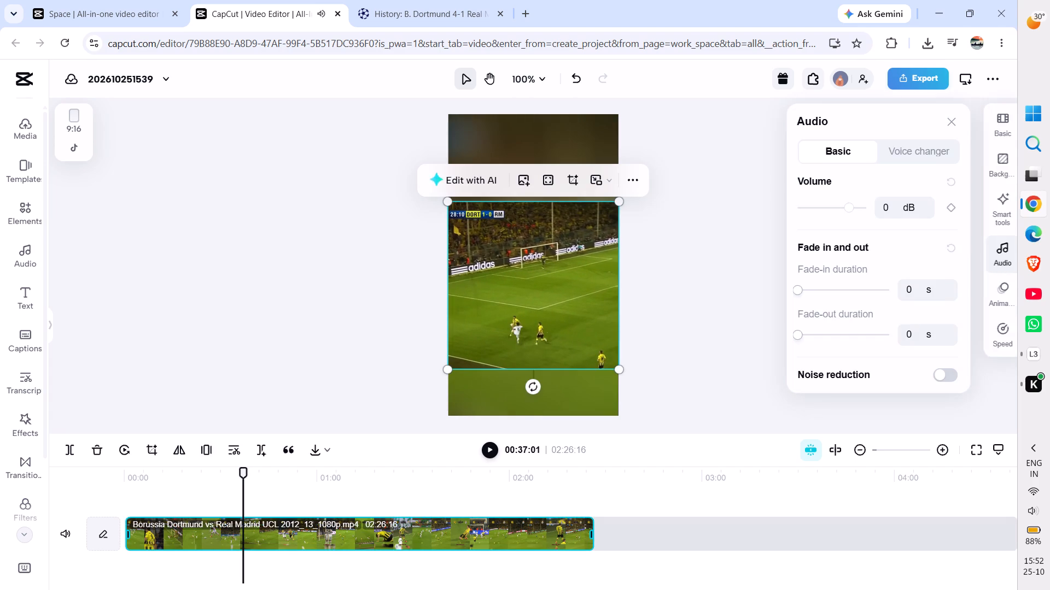
left_click(934, 149)
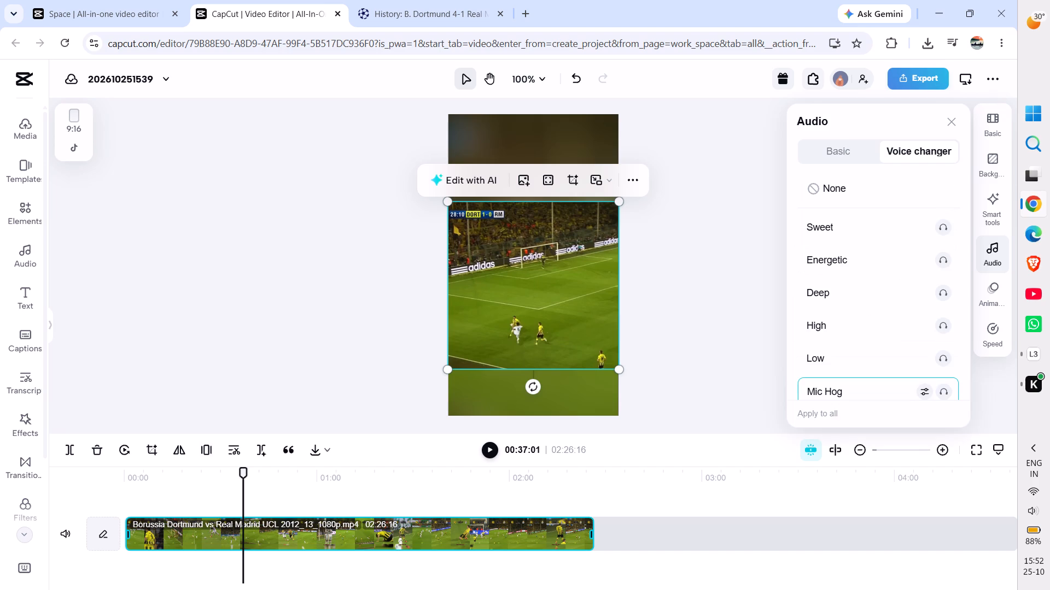
left_click(727, 239)
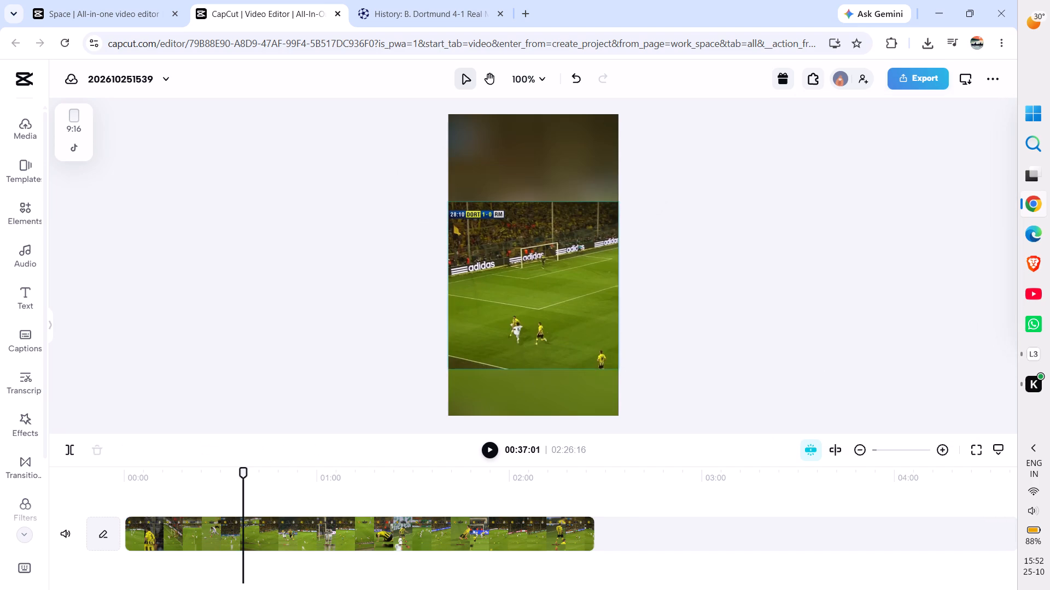
left_click(551, 268)
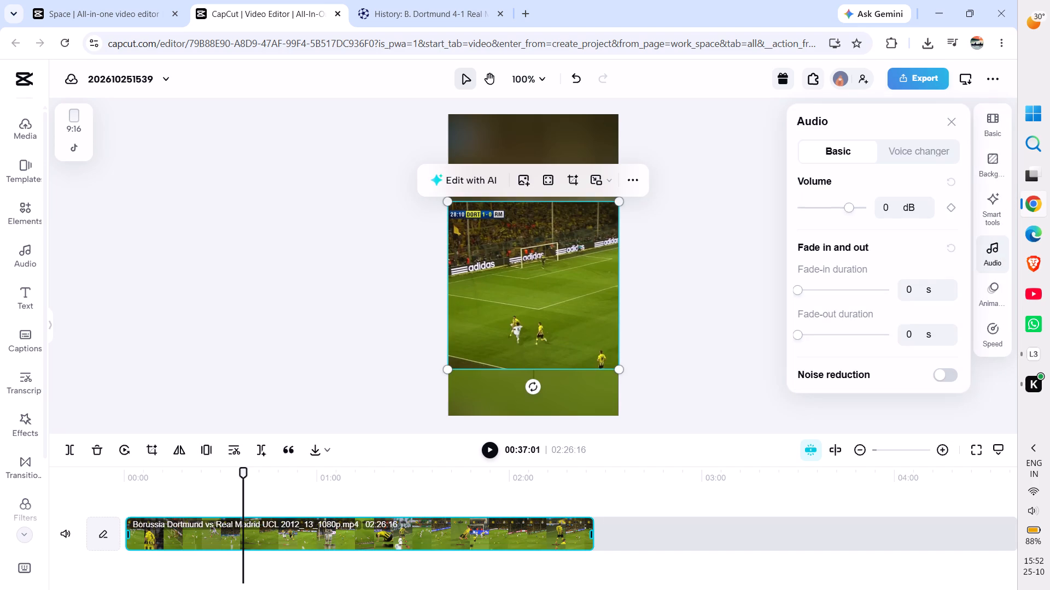
Review the match footage from about 00:37 to 00:56, pausing and resuming playback at key moments.
key("space")
left_click(670, 275)
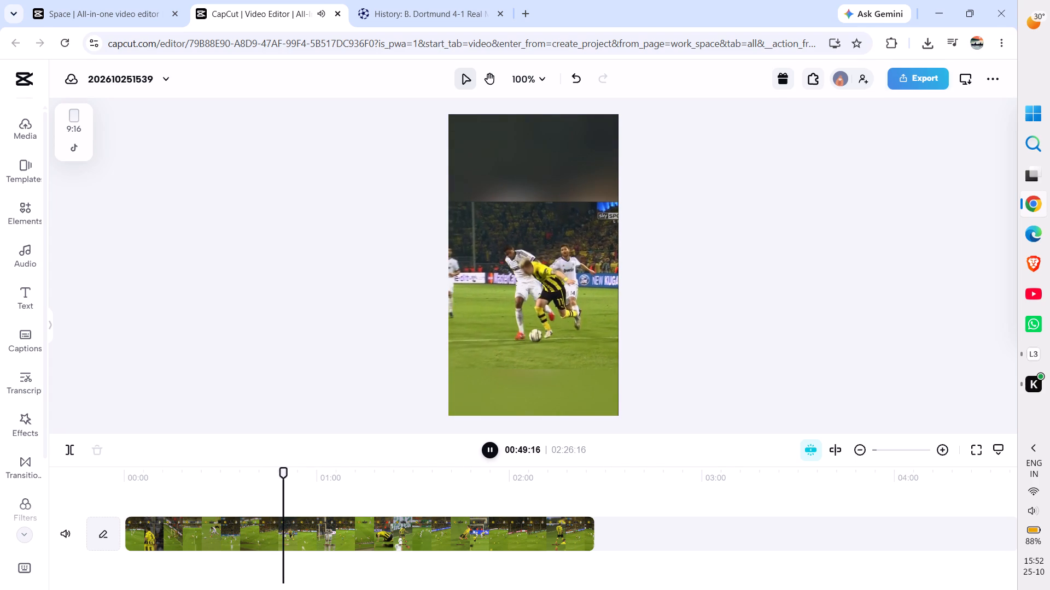
key("space")
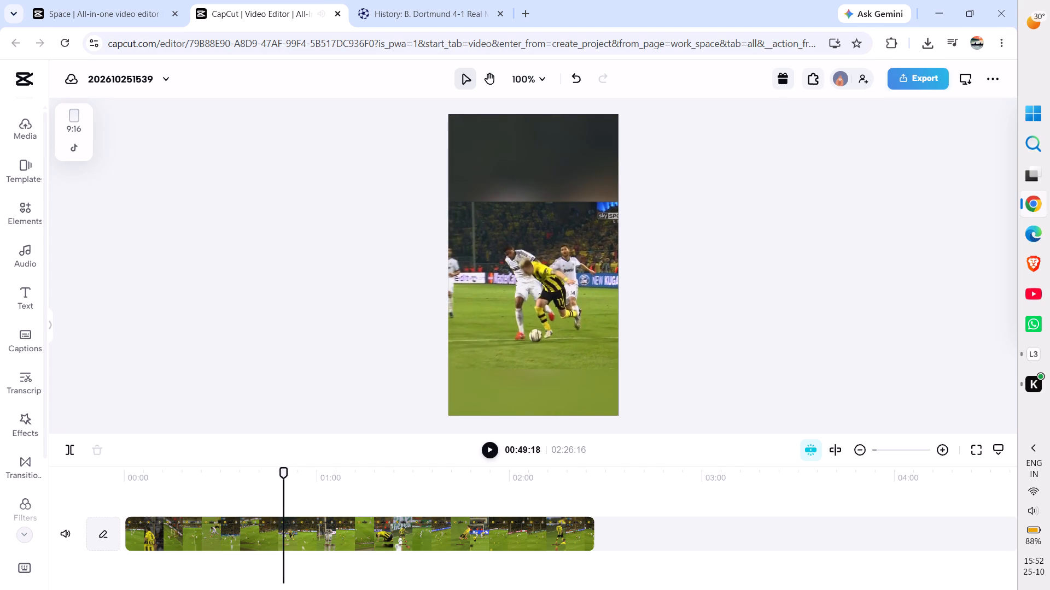
key("space")
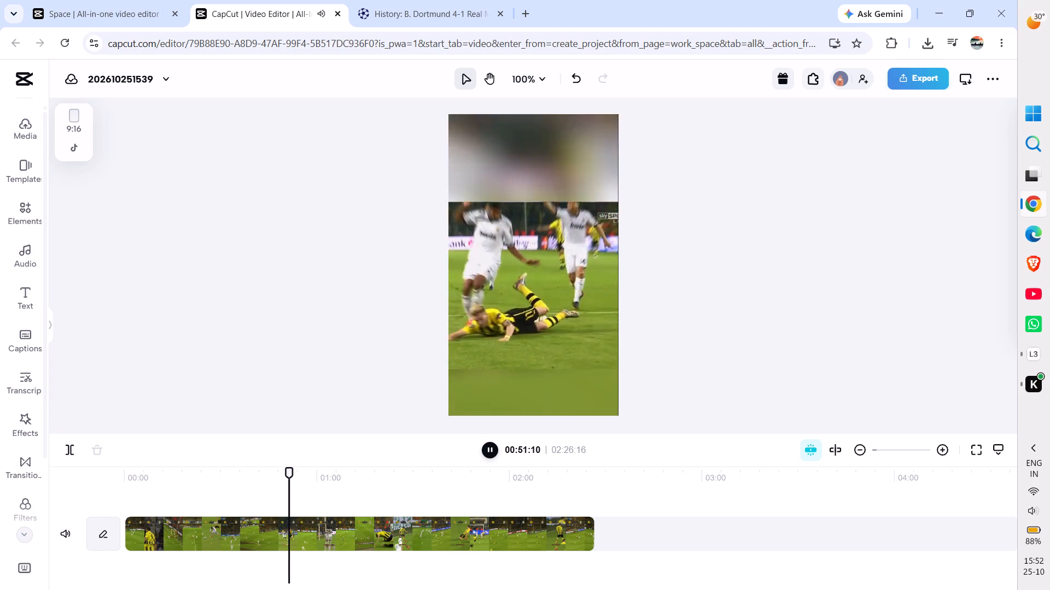
key("space")
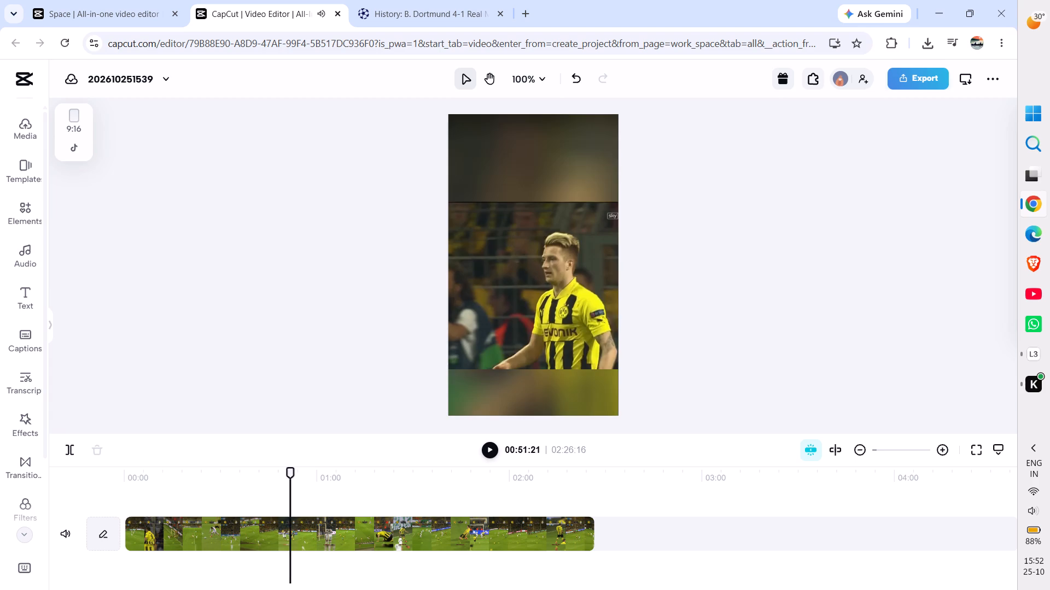
key("space")
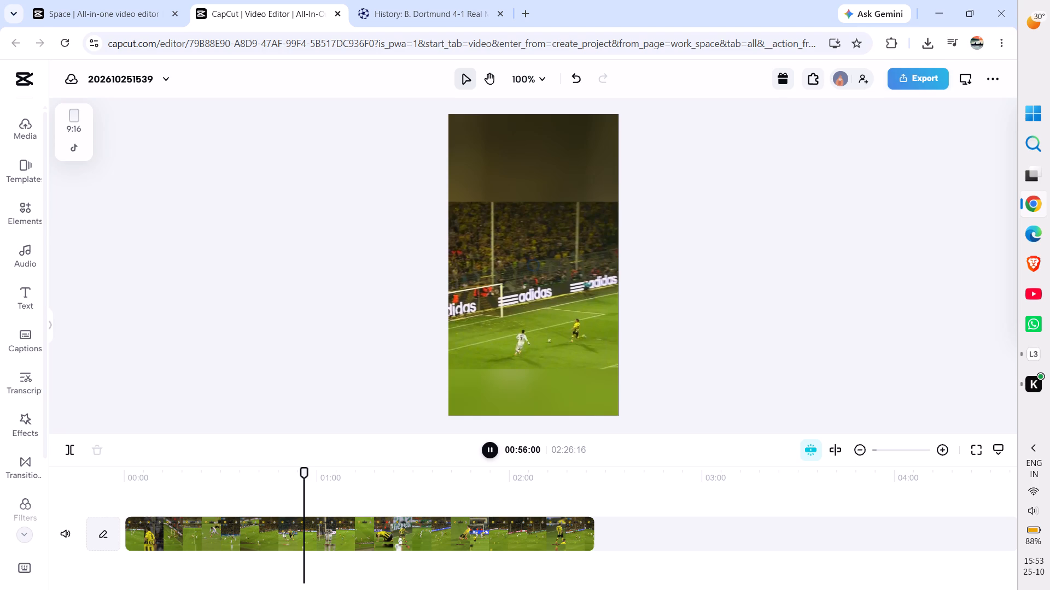
key("space")
key("space")
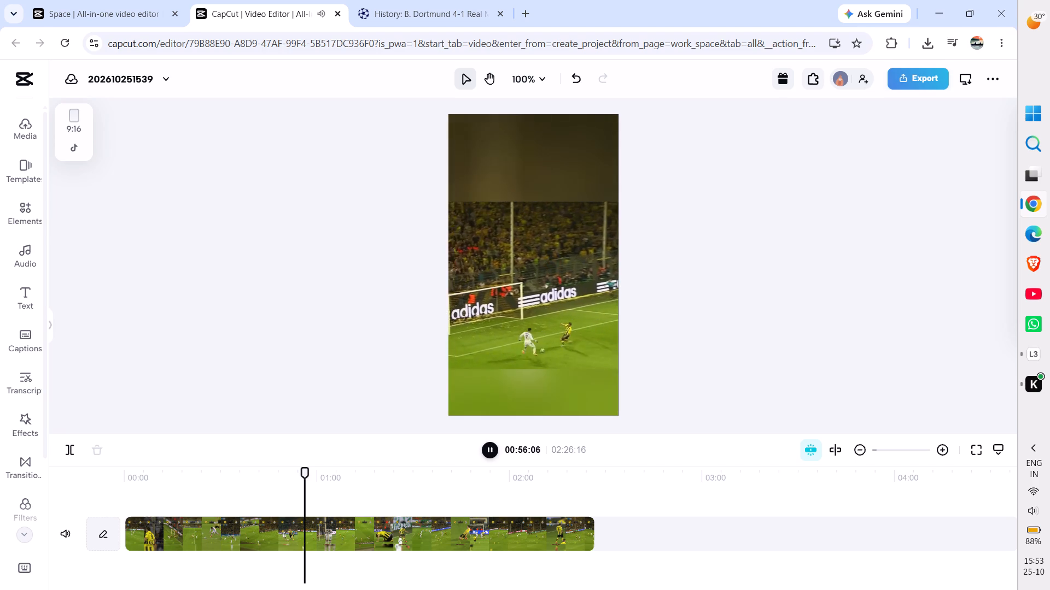
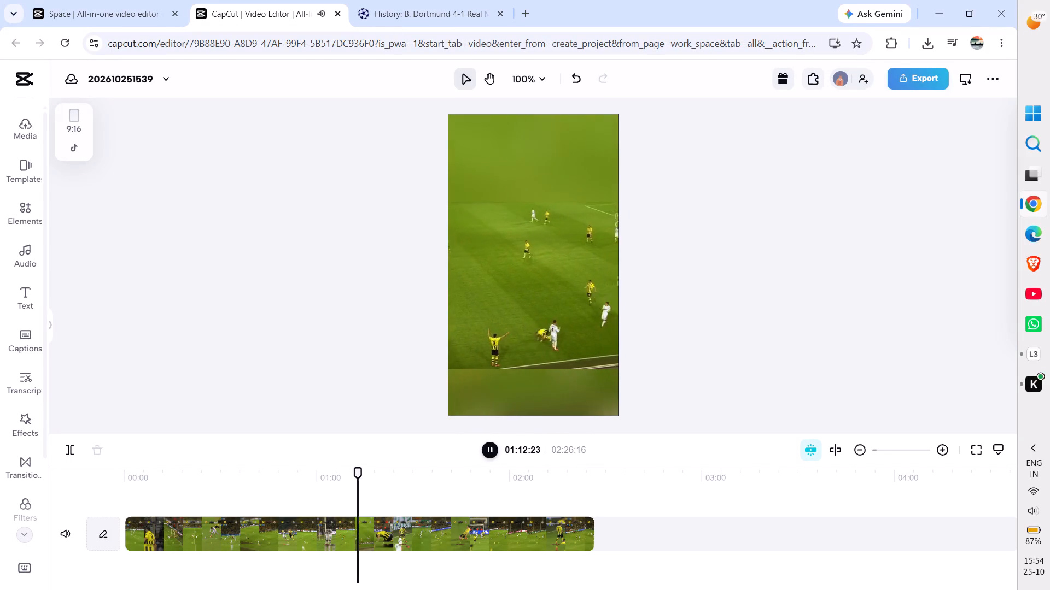
Review the match footage from about 01:12 to 01:33, pausing and resuming playback at key moments.
key("space")
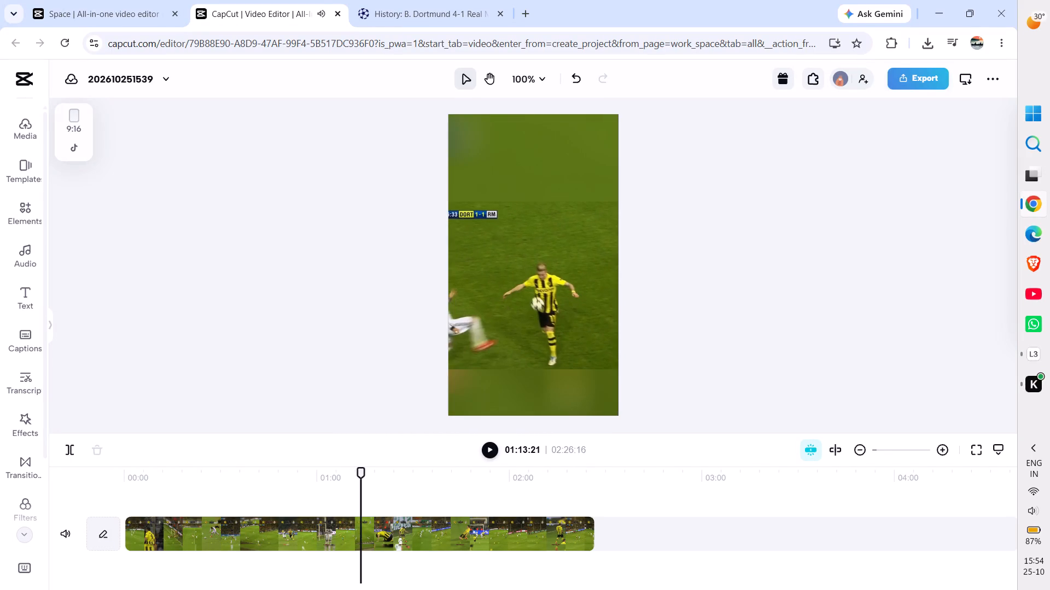
key("space")
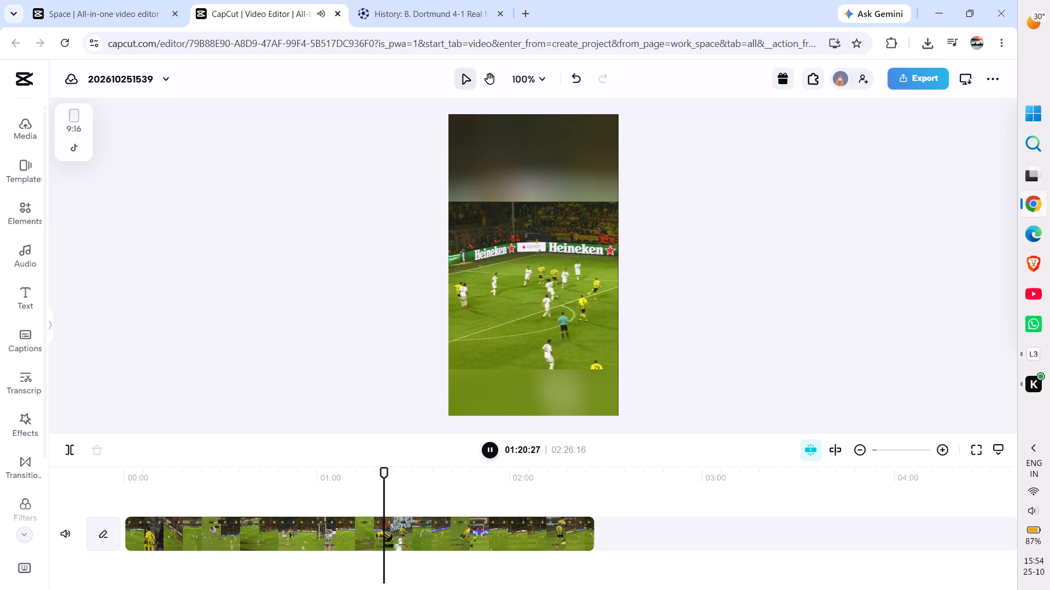
key("space")
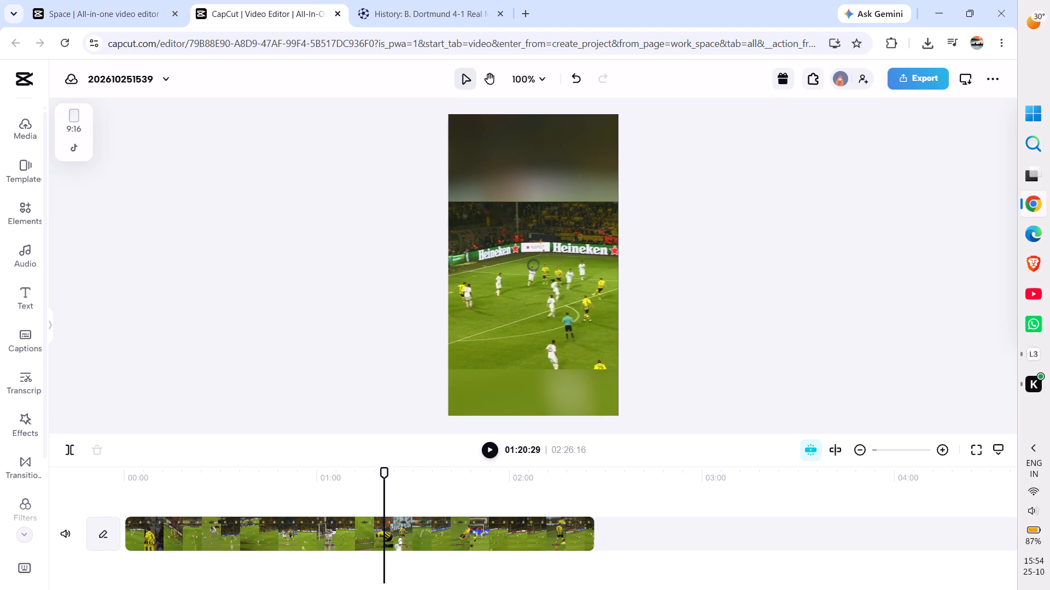
key("space")
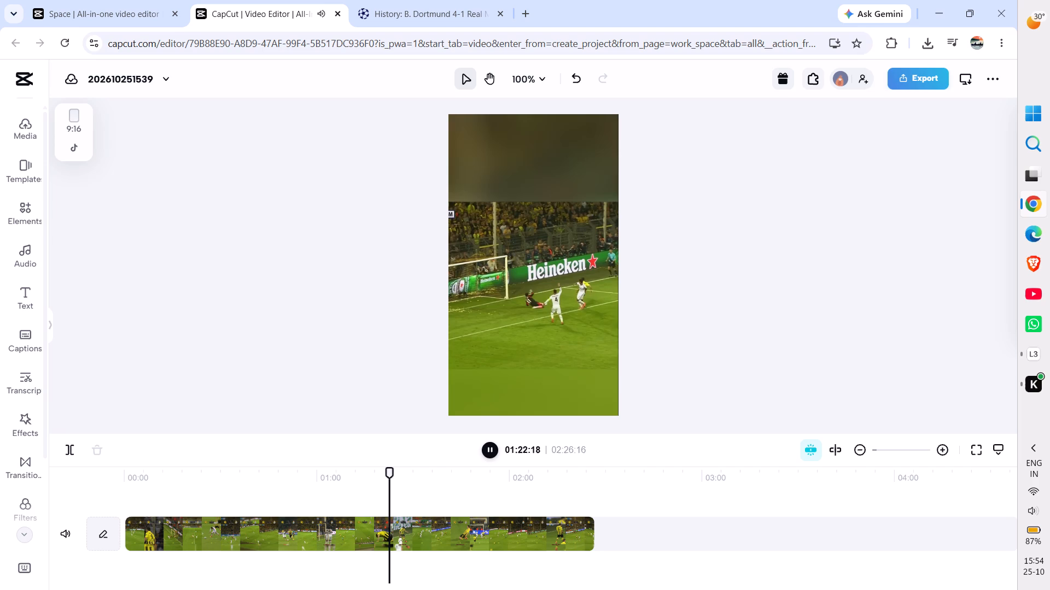
key("space")
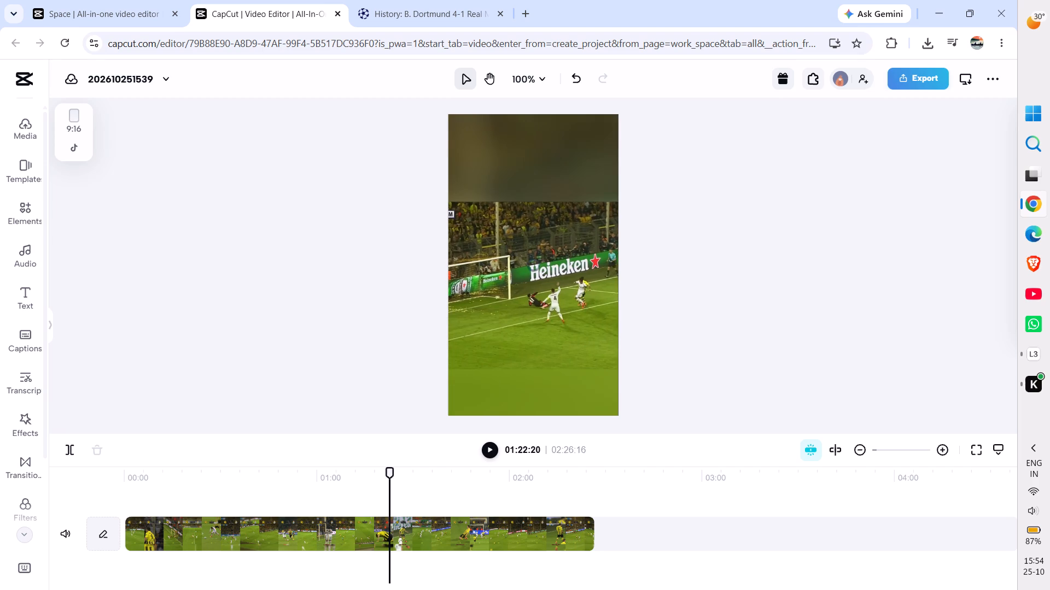
key("space")
key("space")
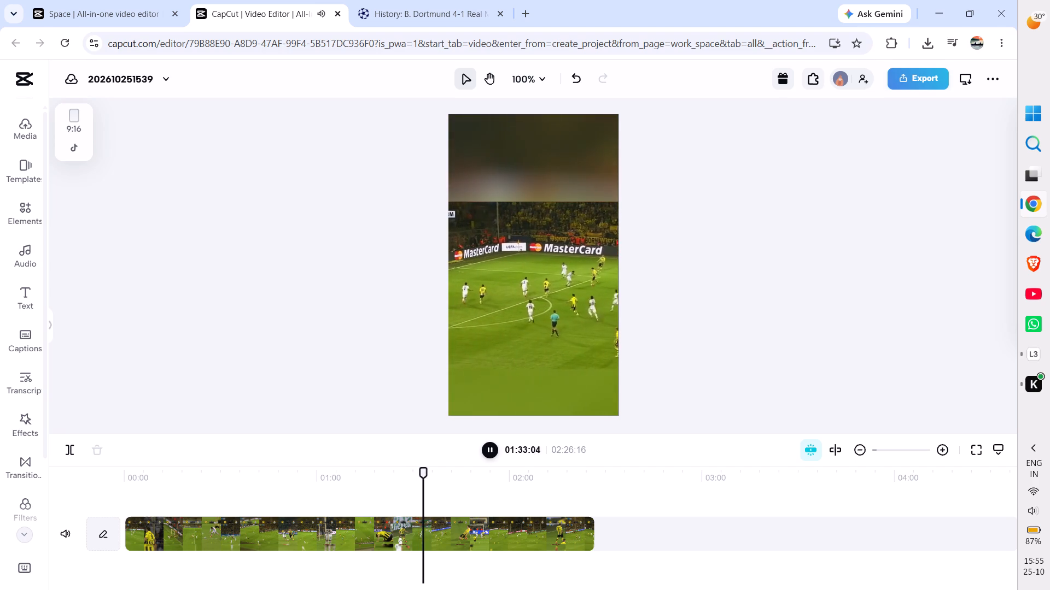
Switch to Loggy3 and check the recorded sessions for 24, 23 and 25 October, then return to the video editor.
left_click(1033, 355)
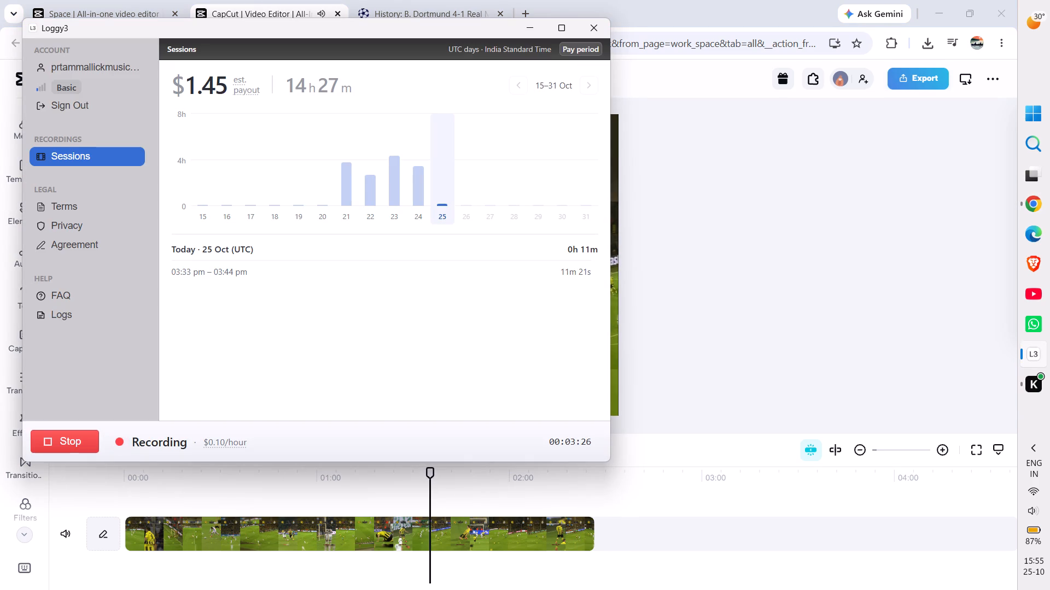
left_click(767, 286)
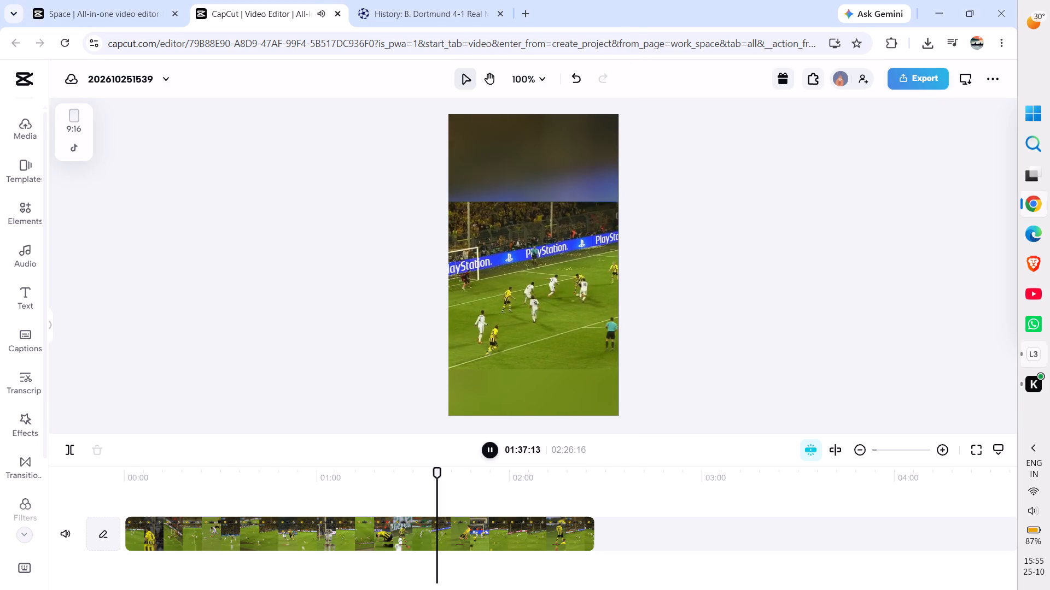
left_click(959, 356)
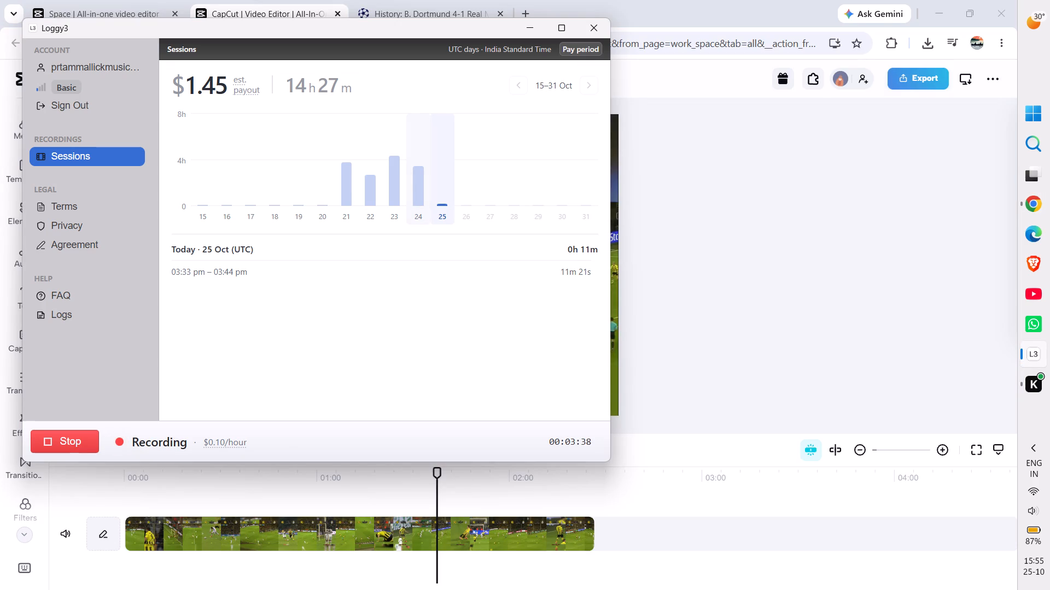
left_click(420, 188)
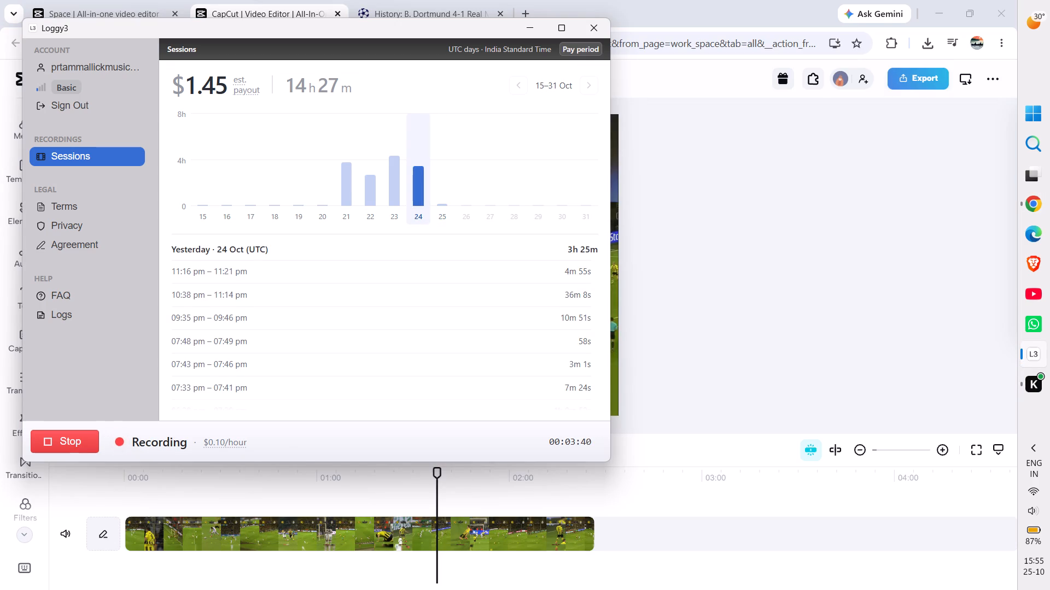
left_click(396, 183)
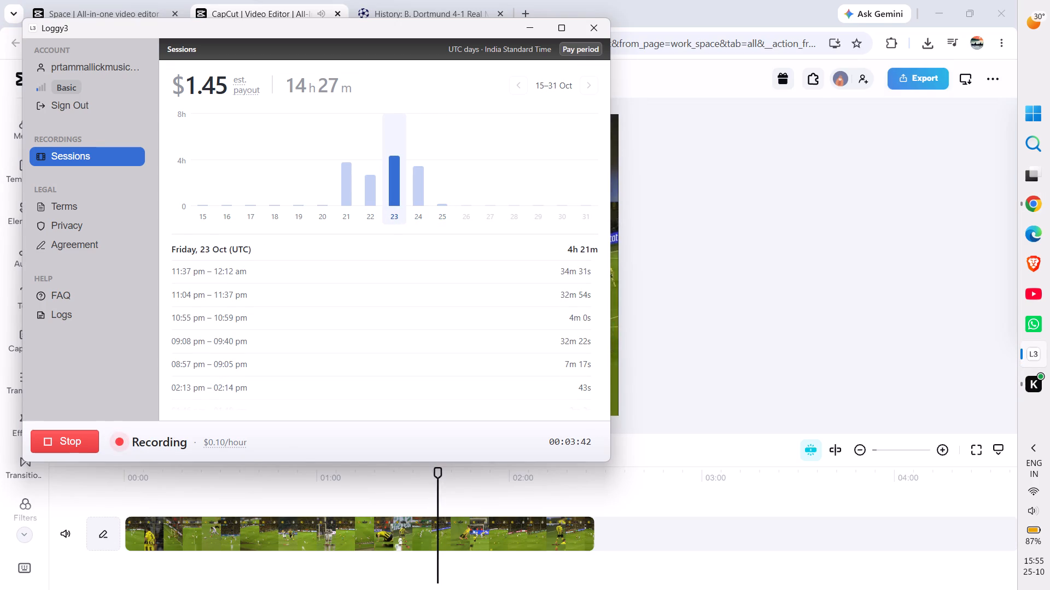
left_click(441, 201)
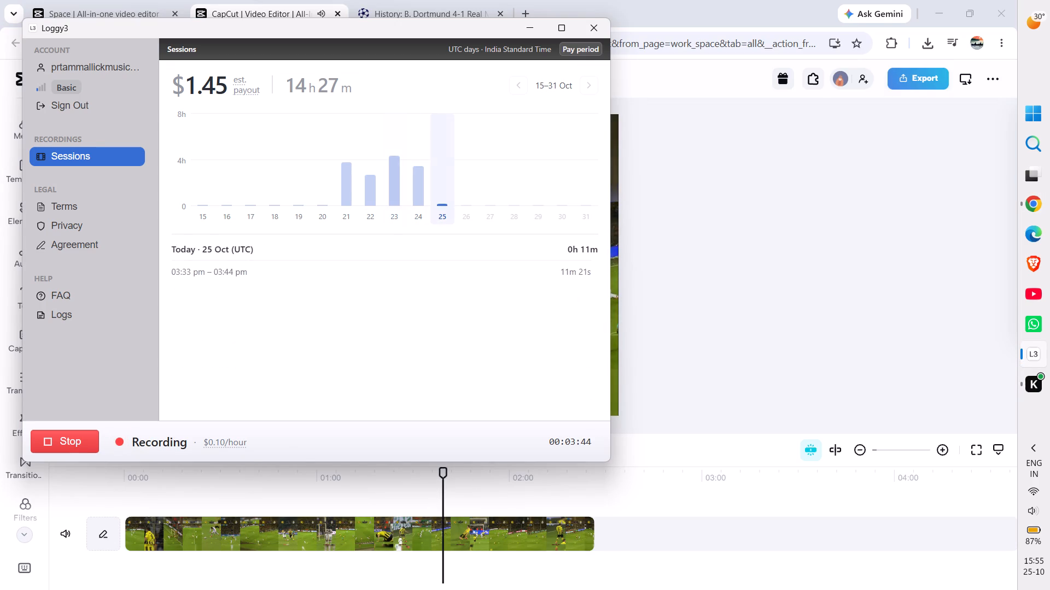
left_click(527, 25)
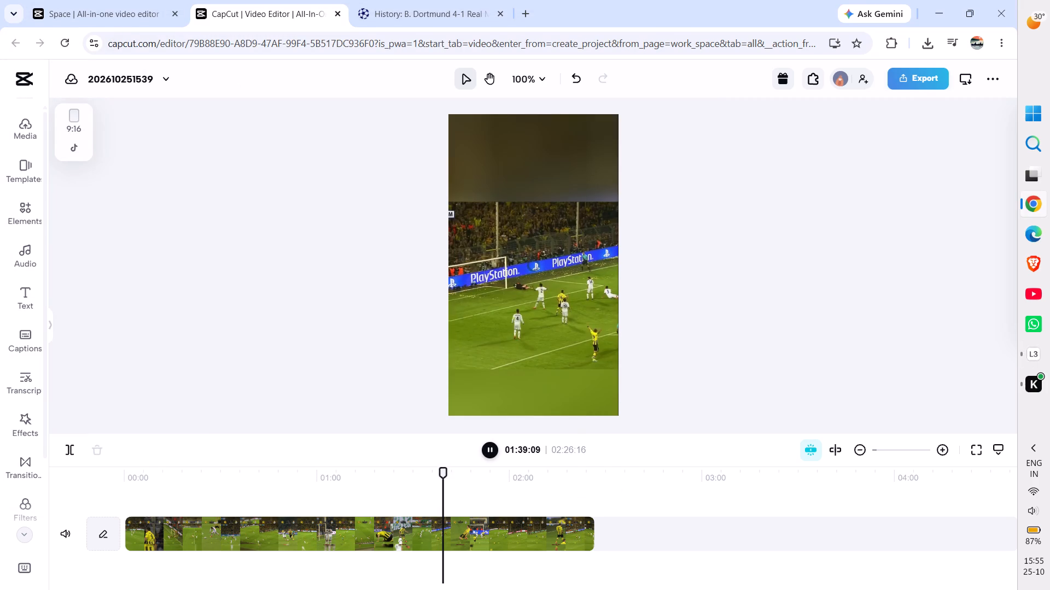
Review the match footage from about 01:39 to 01:55, pausing and resuming playback at key moments.
key("space")
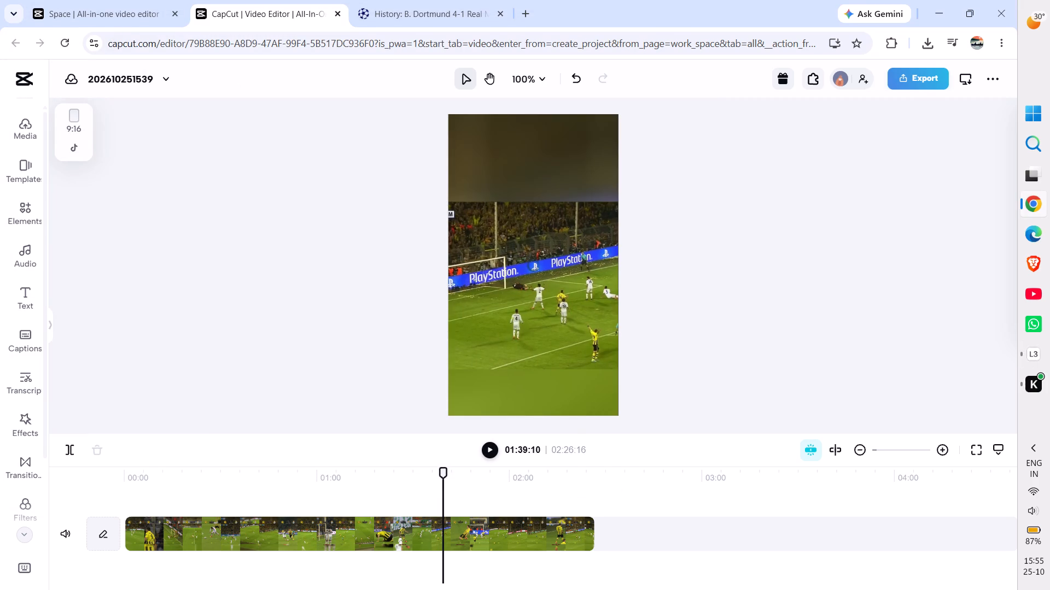
key("space")
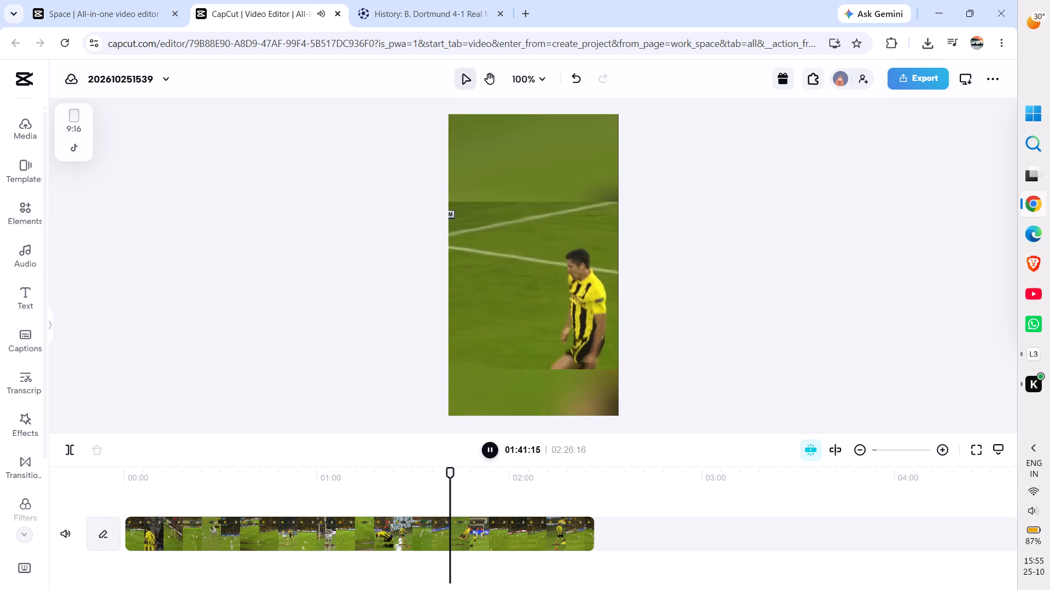
key("space")
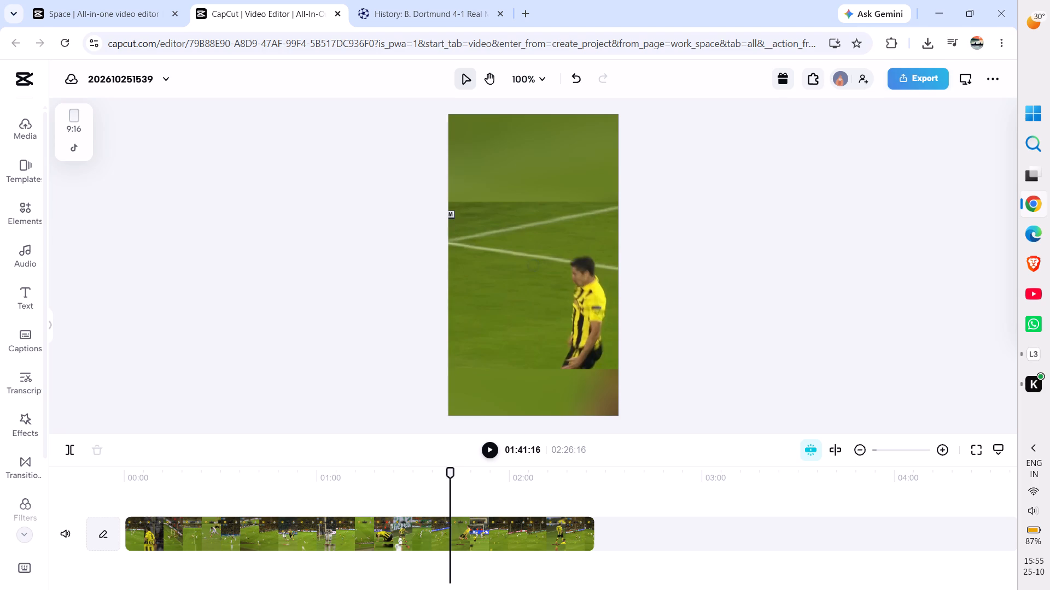
key("space")
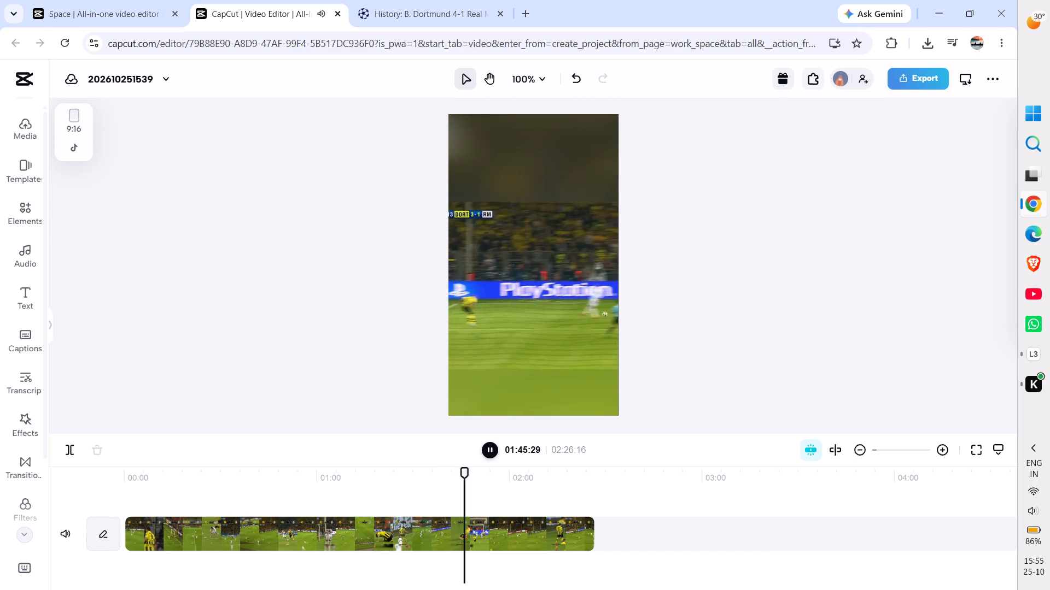
key("space")
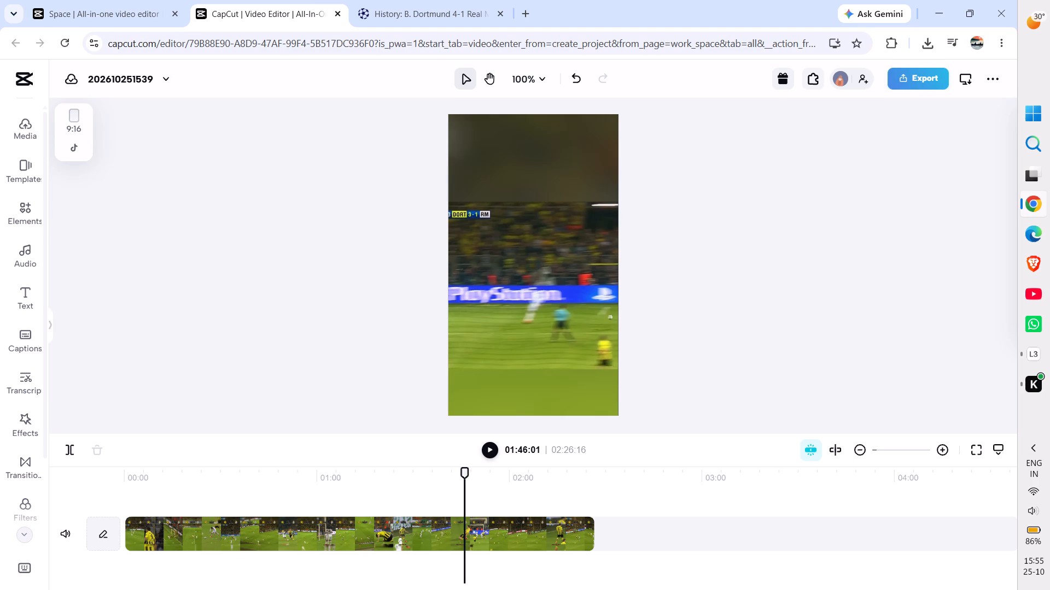
key("space")
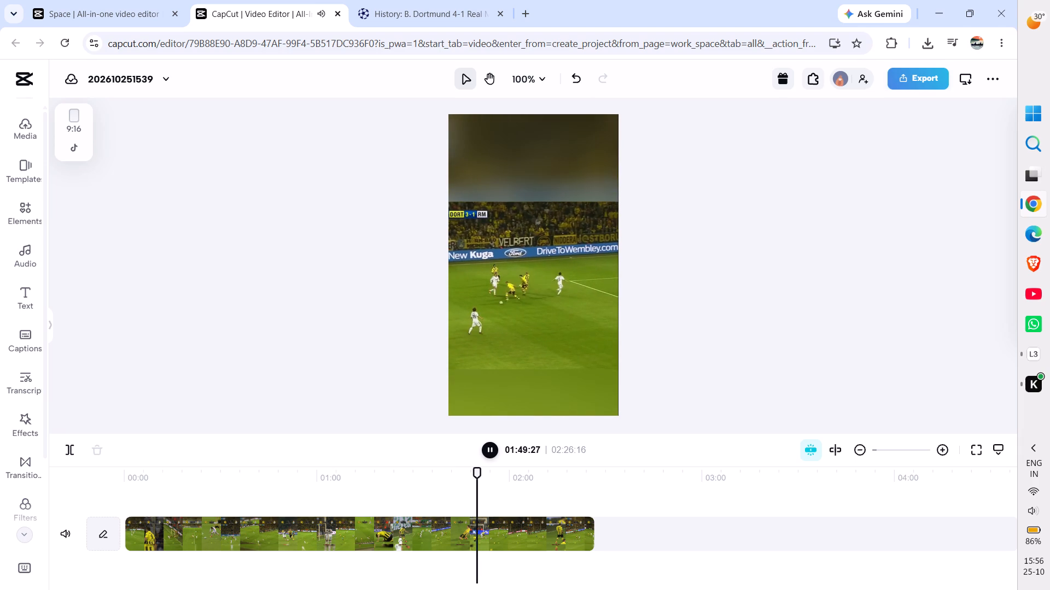
key("space")
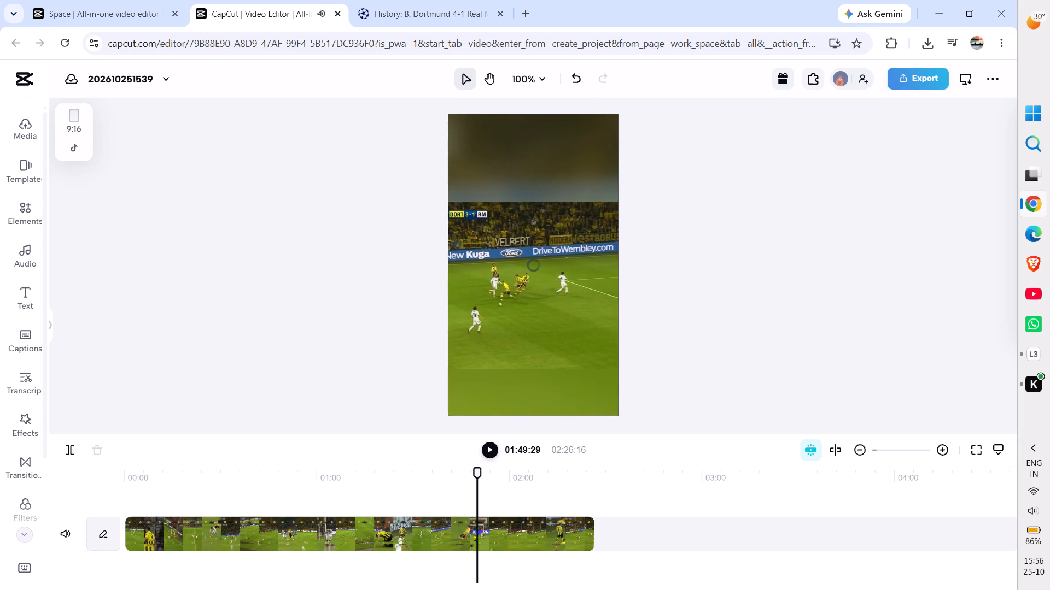
key("space")
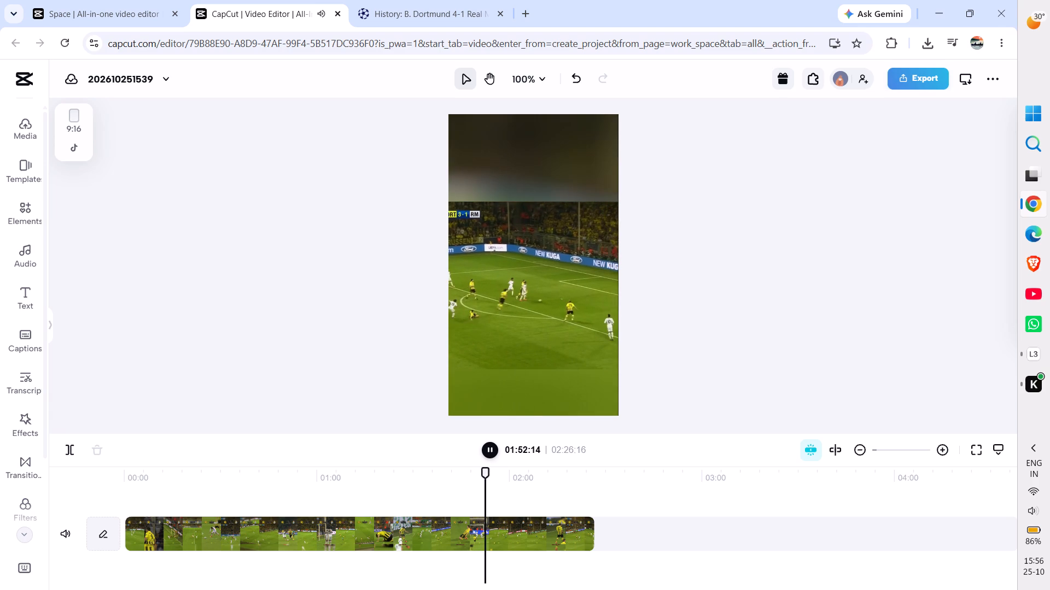
key("space")
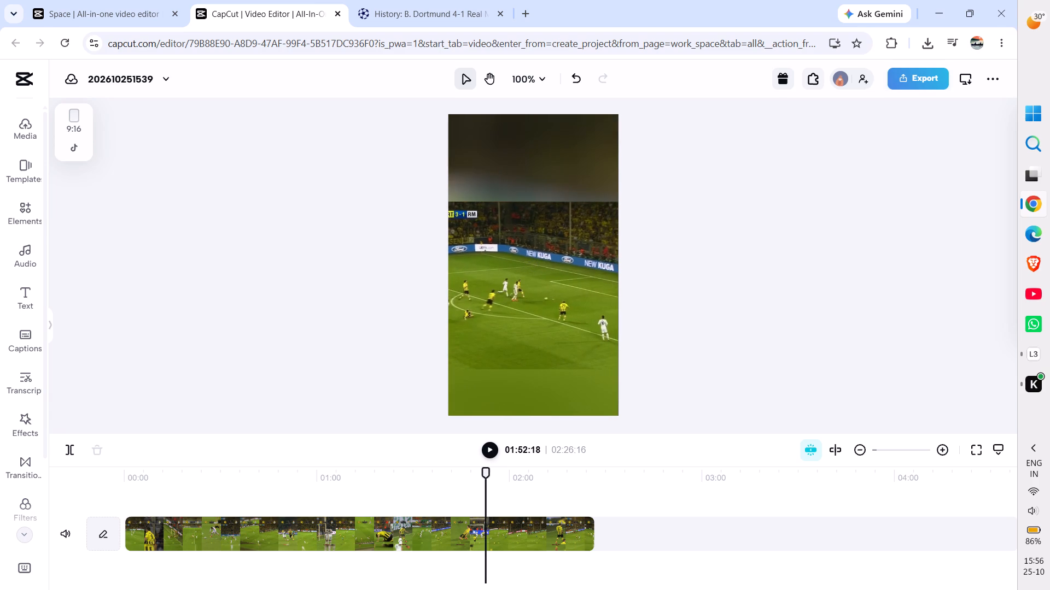
key("space")
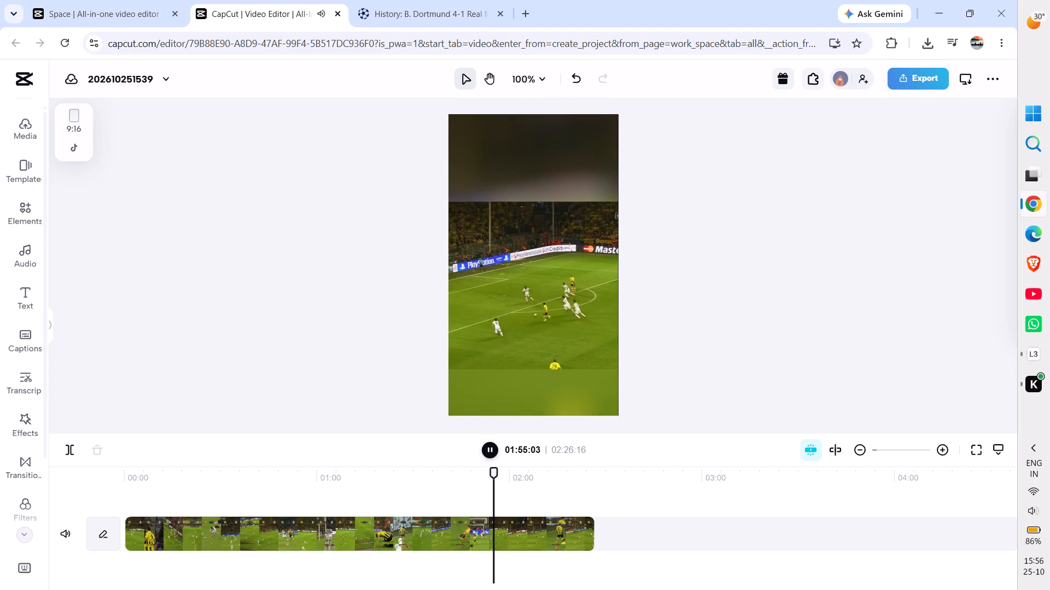
key("space")
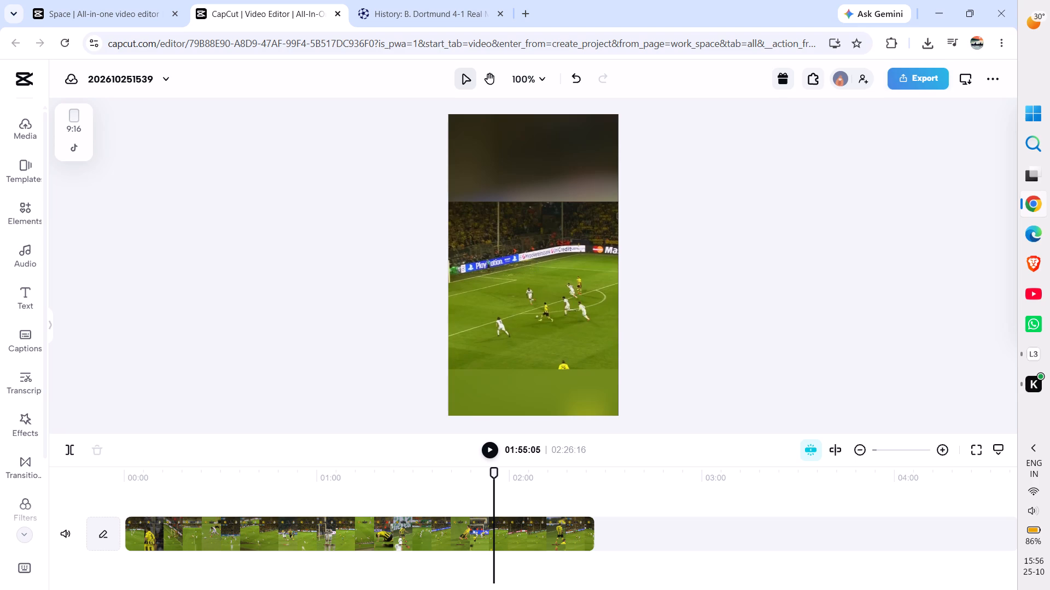
Continue reviewing the match footage from about 01:55 to 02:10, pausing and resuming through the penalty and goal celebration.
key("space")
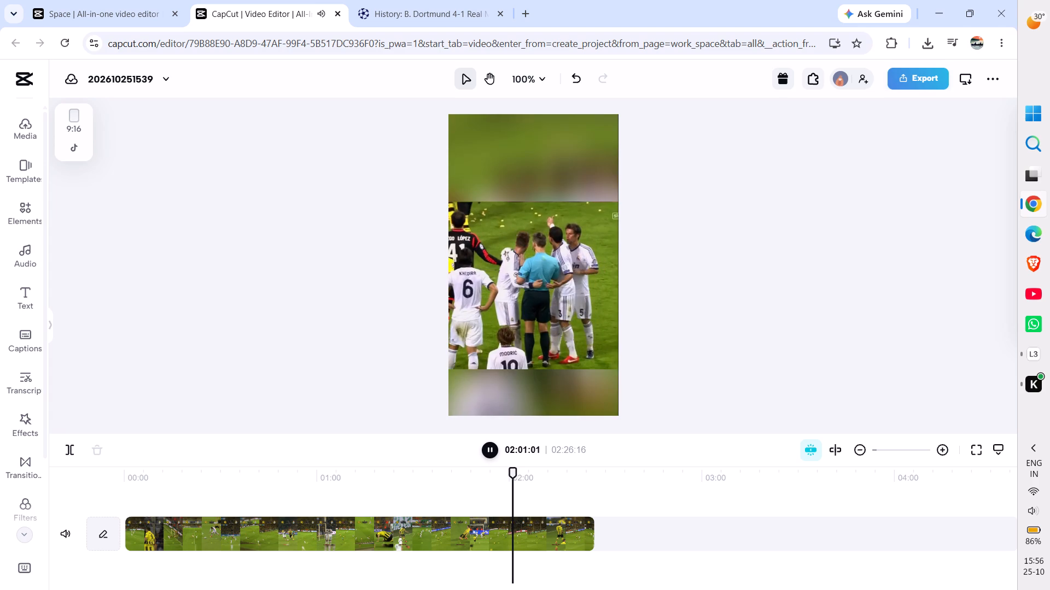
key("space")
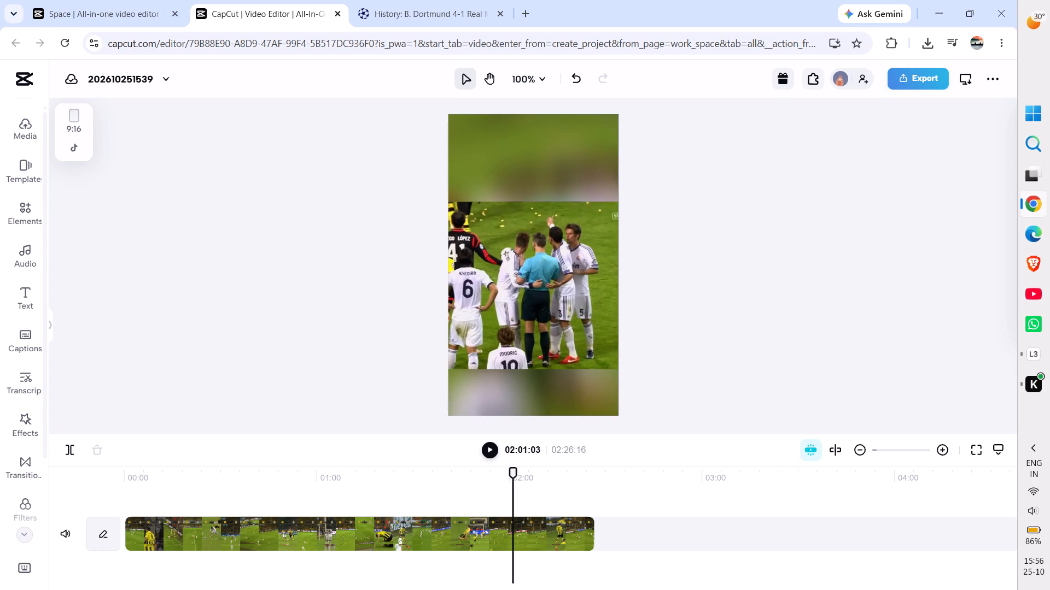
key("space")
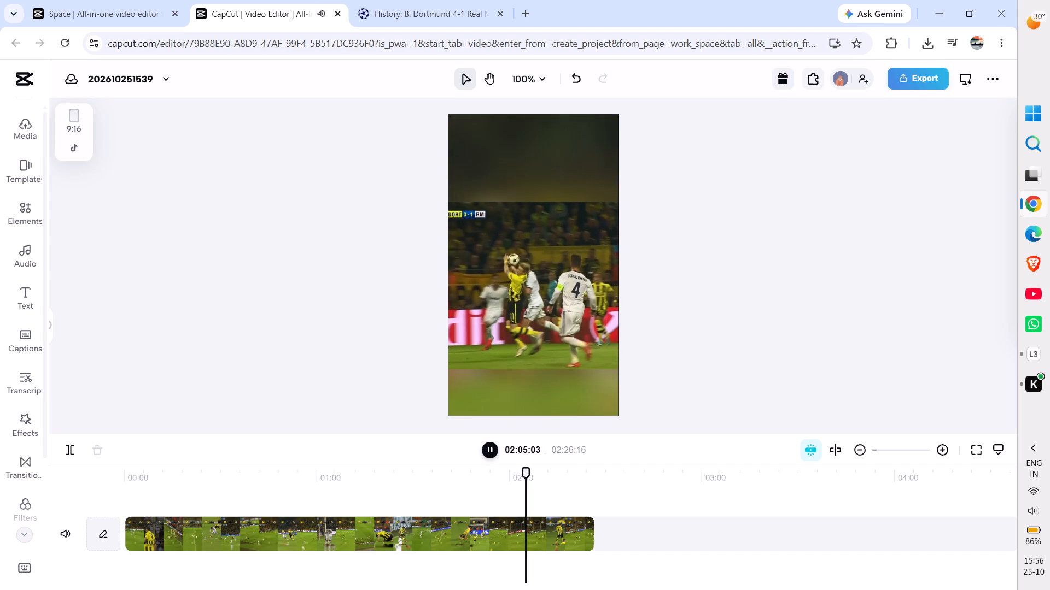
key("space")
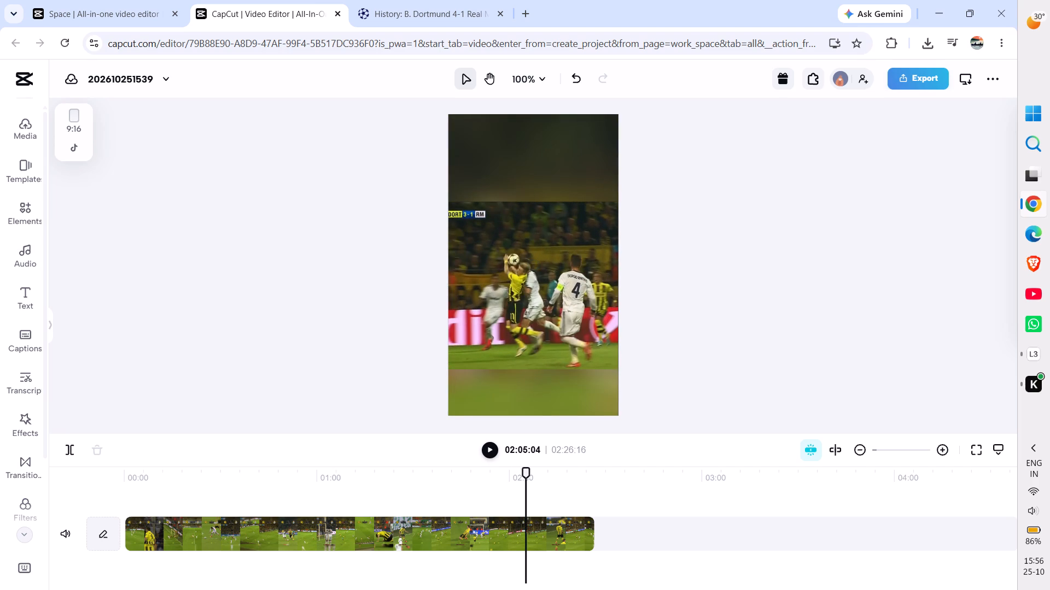
key("space")
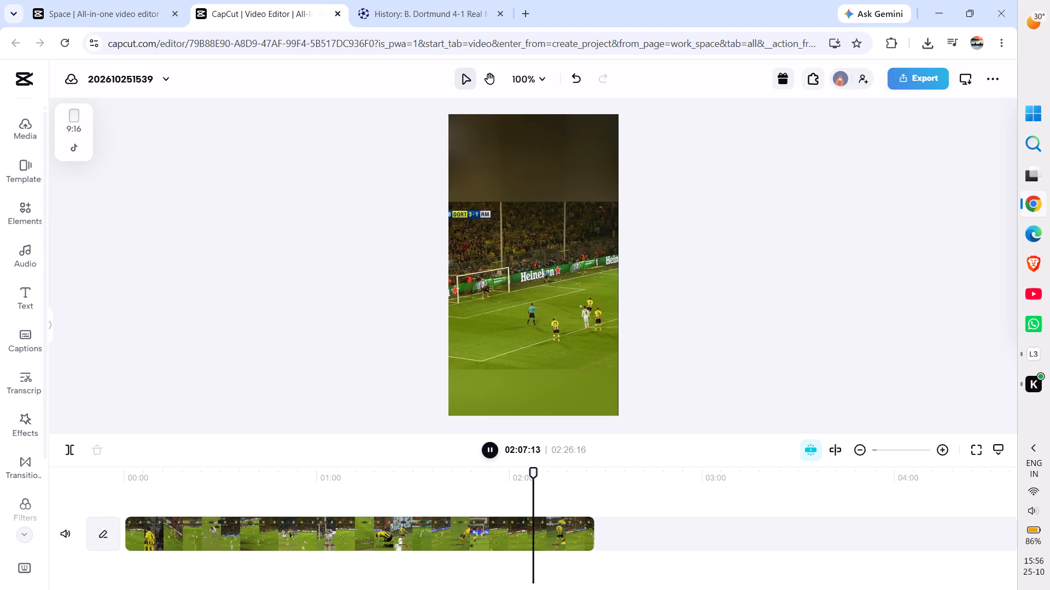
key("space")
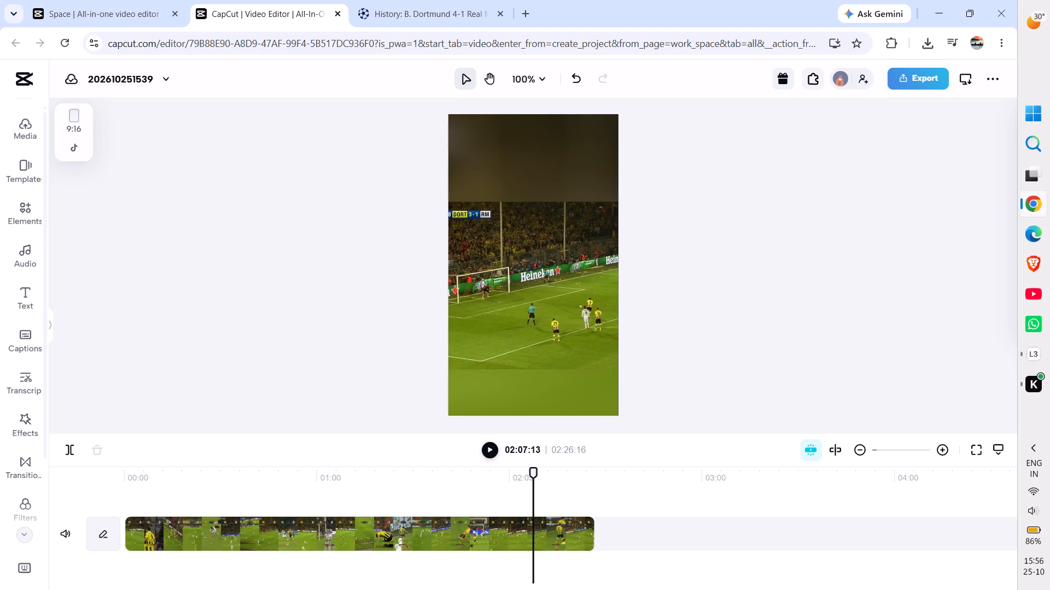
key("space")
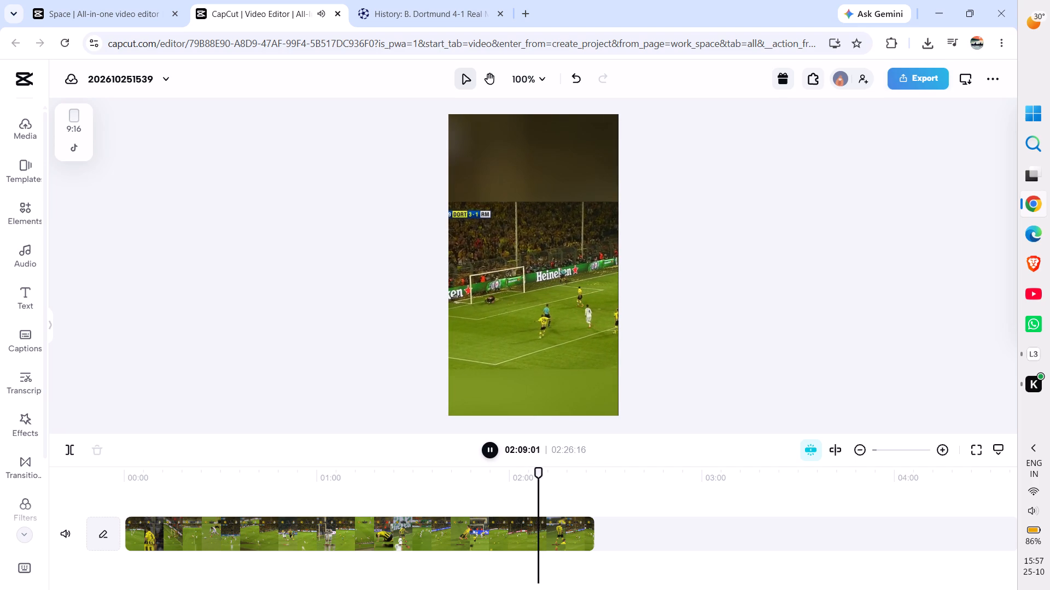
key("space")
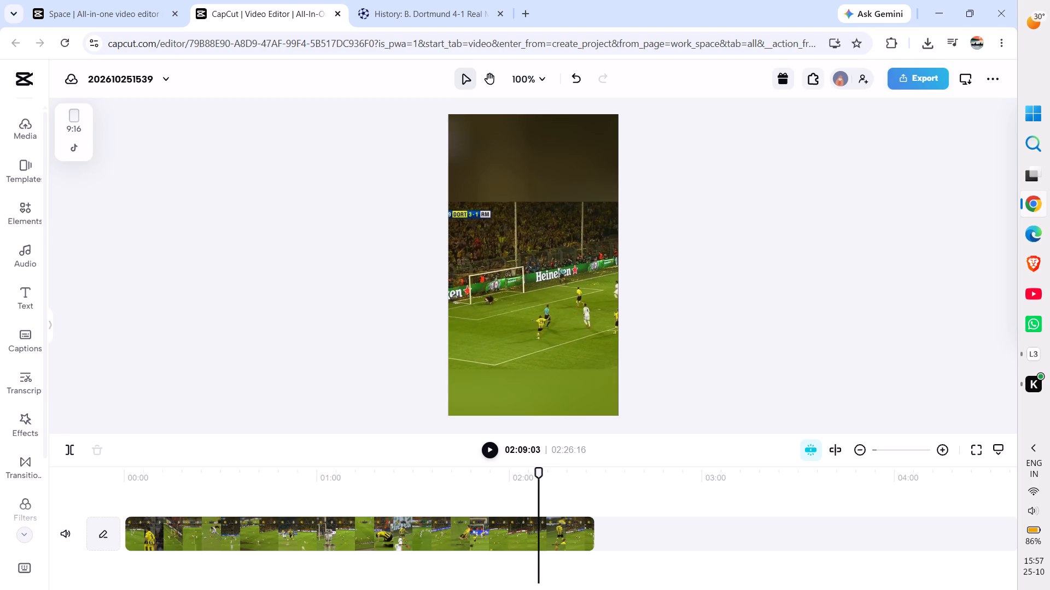
key("space")
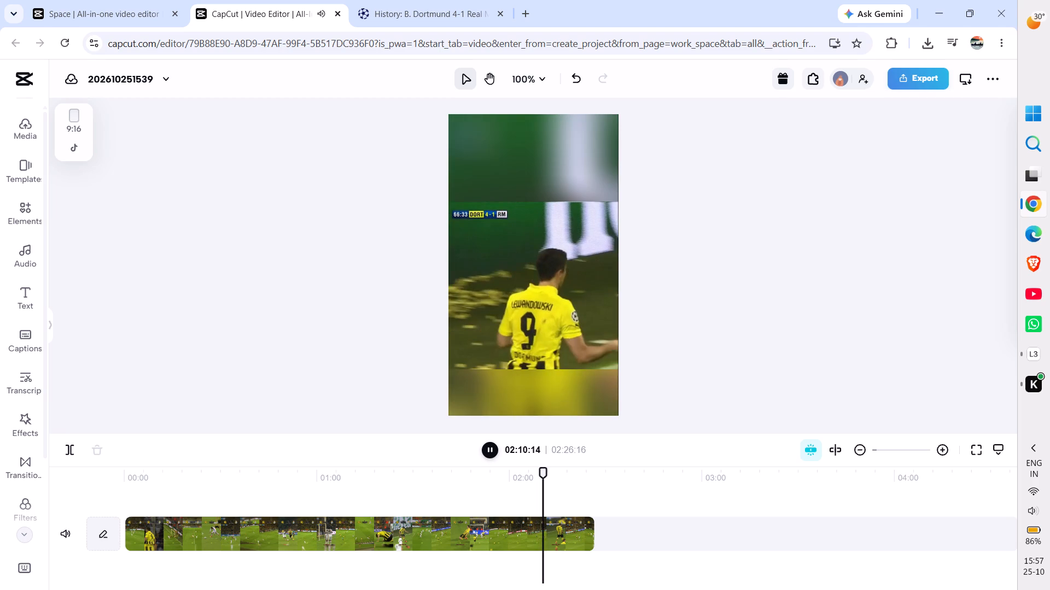
key("space")
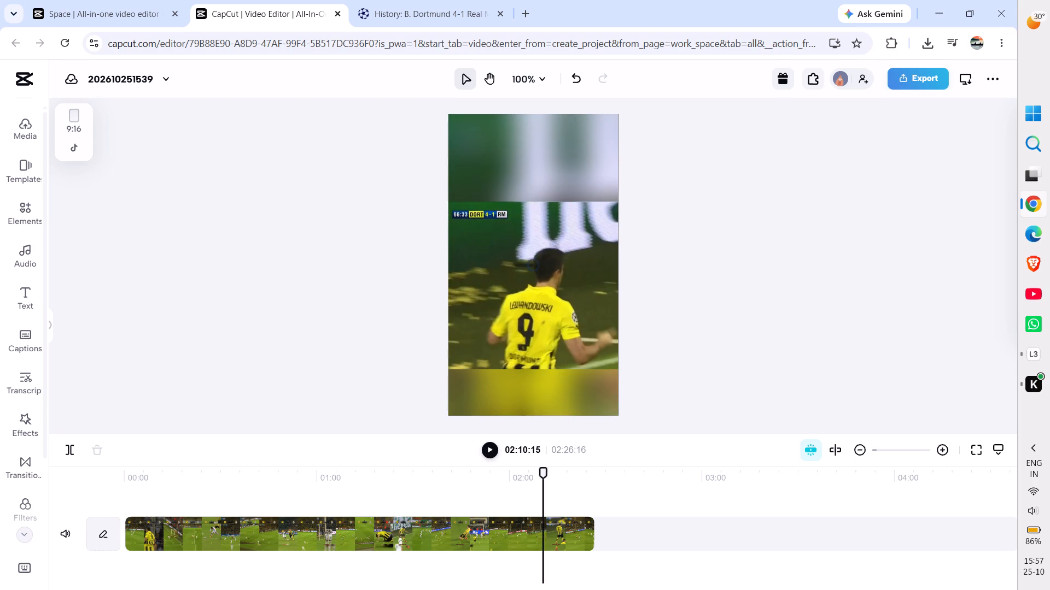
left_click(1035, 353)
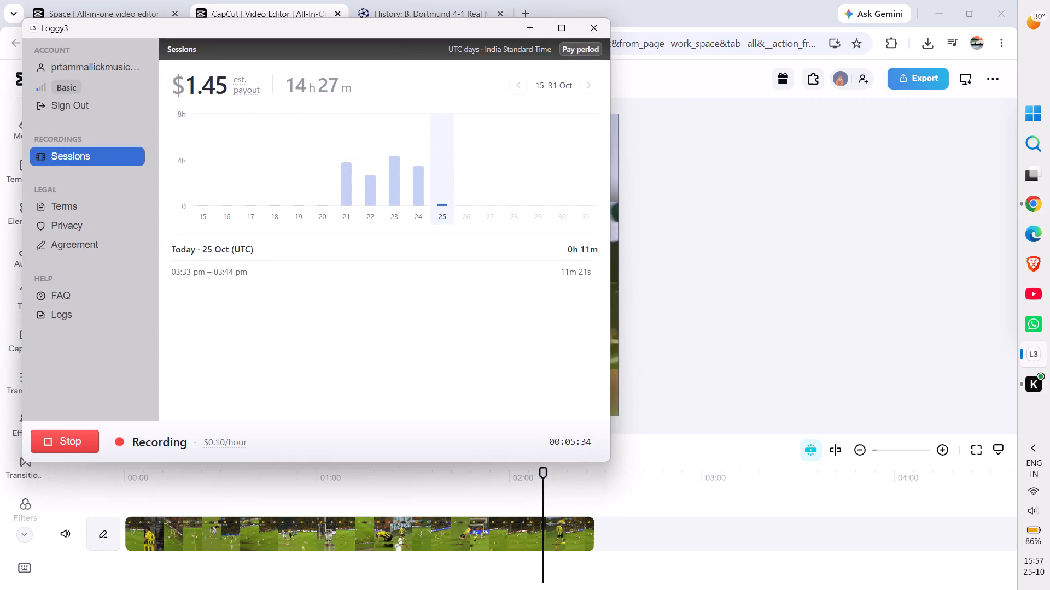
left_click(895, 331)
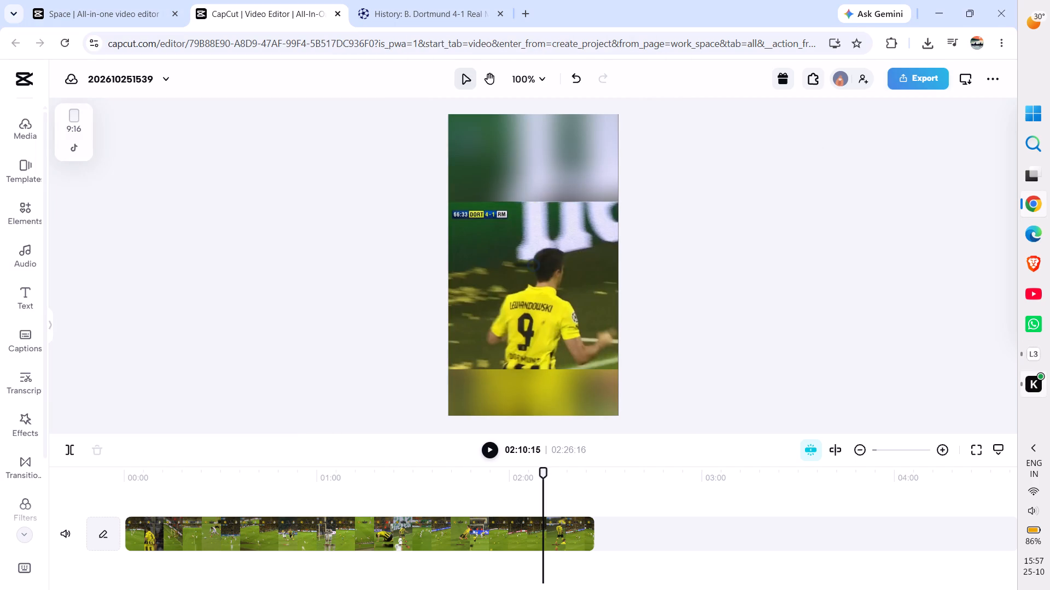
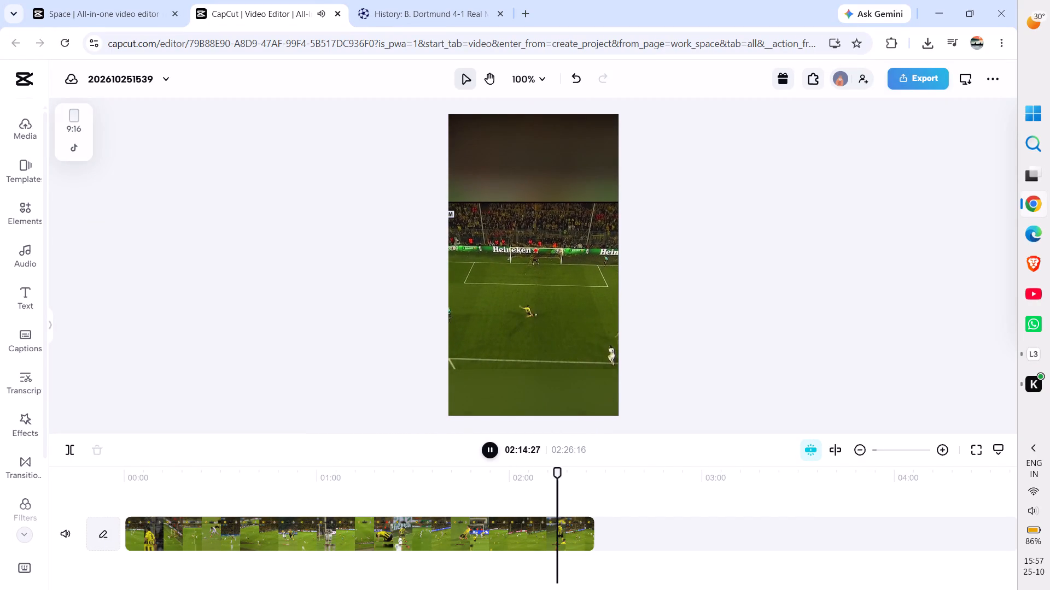
Review the remaining match footage from about 02:14 to the end, pausing at key moments, and replay the opening seconds.
key("space")
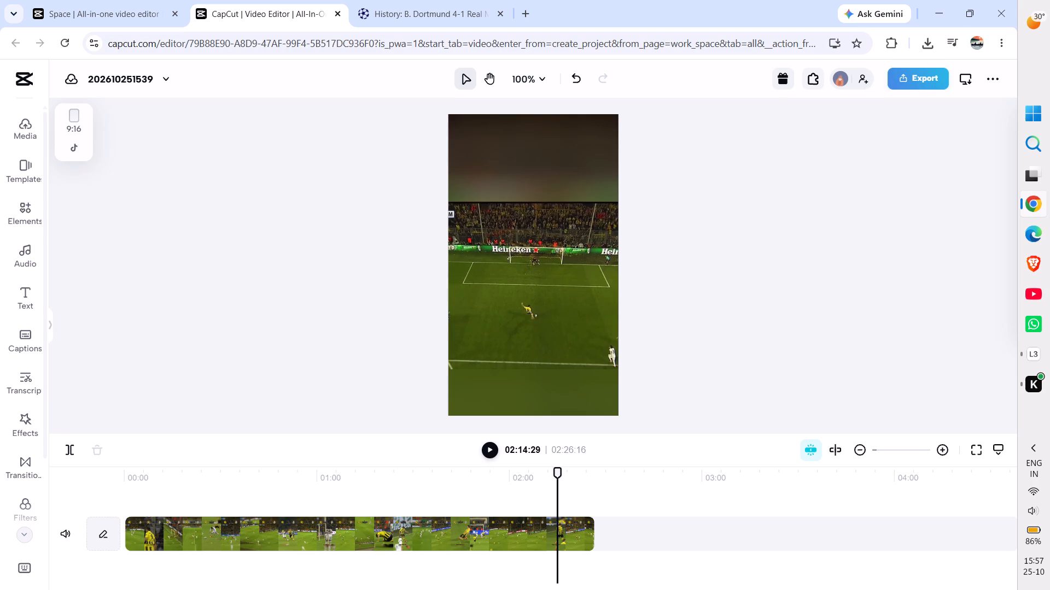
key("space")
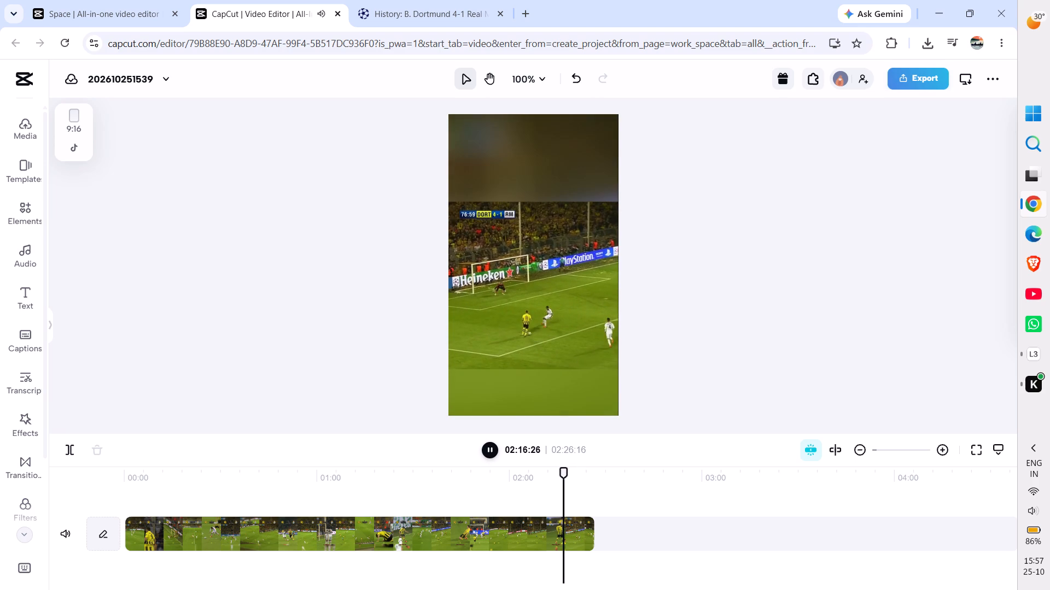
key("space")
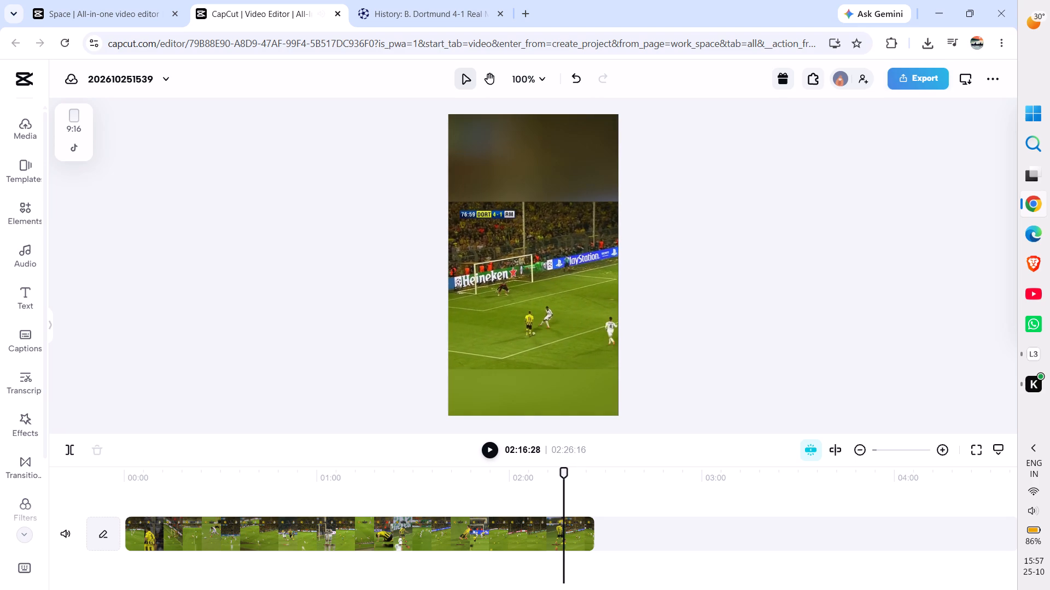
key("space")
key("space")
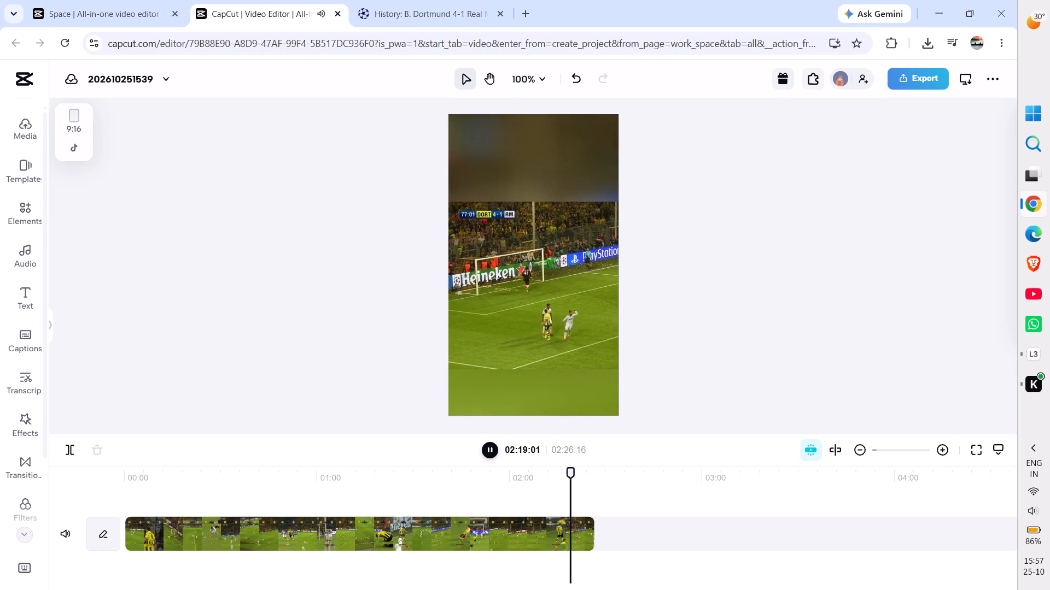
key("space")
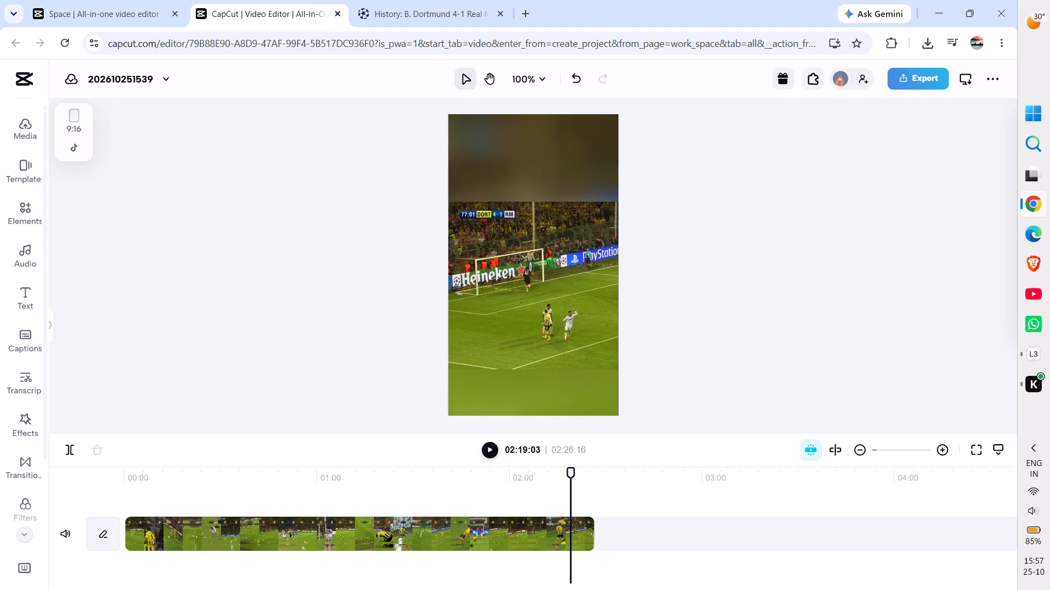
key("space")
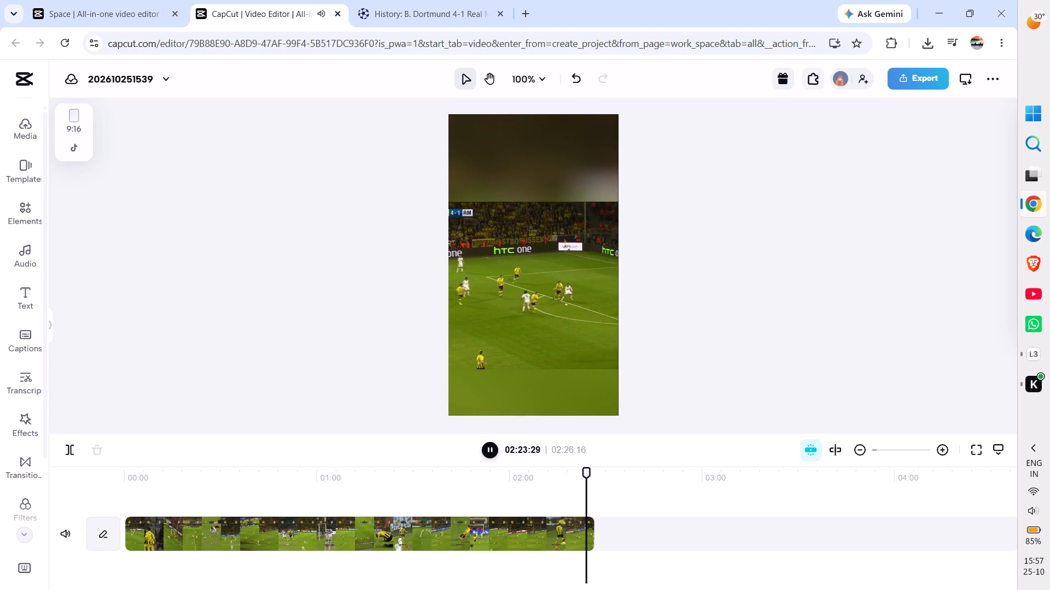
key("space")
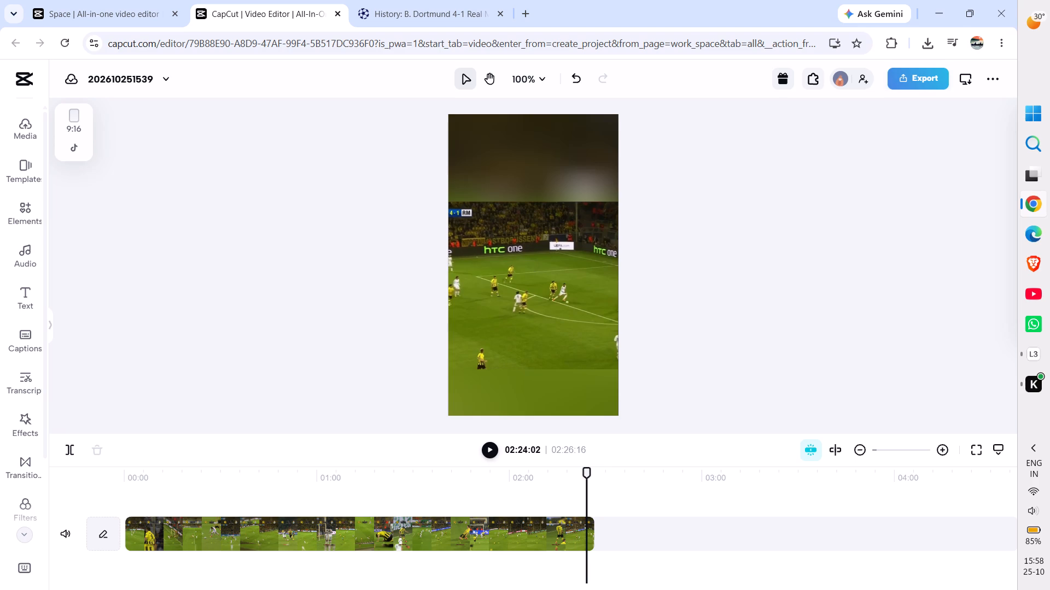
key("space")
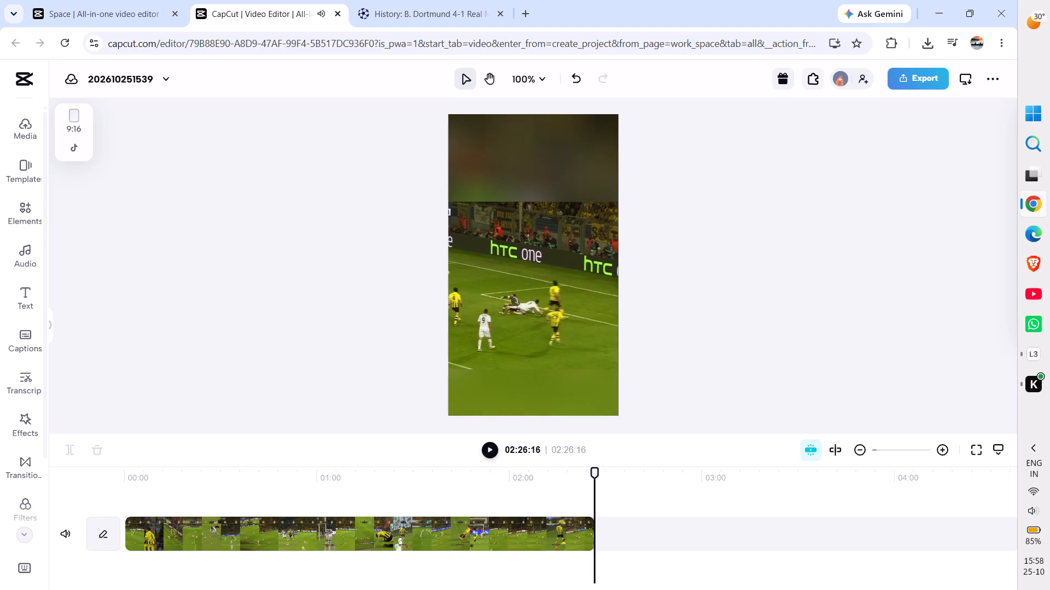
key("space")
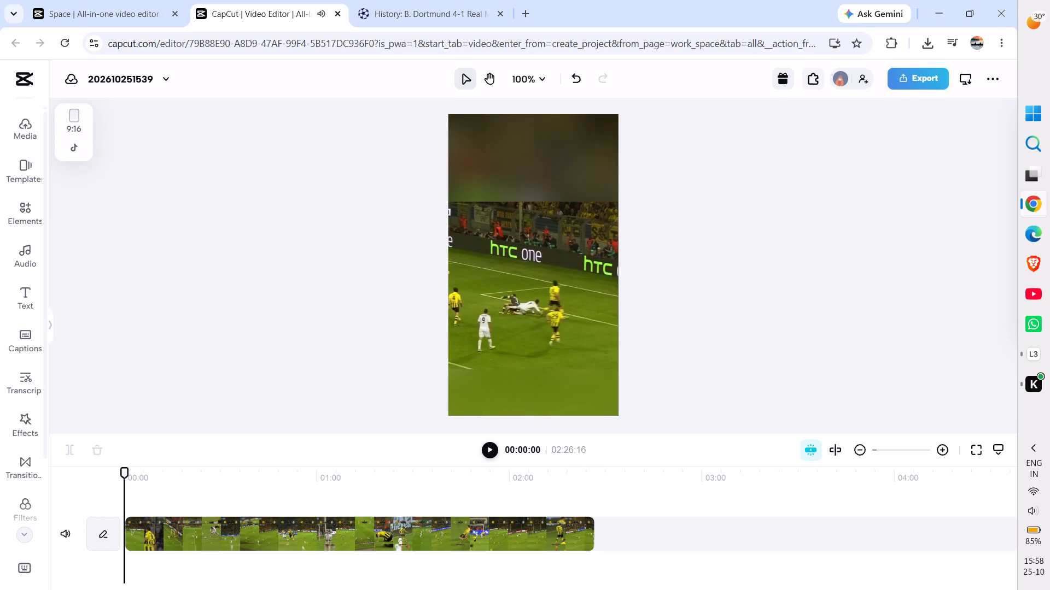
key("space")
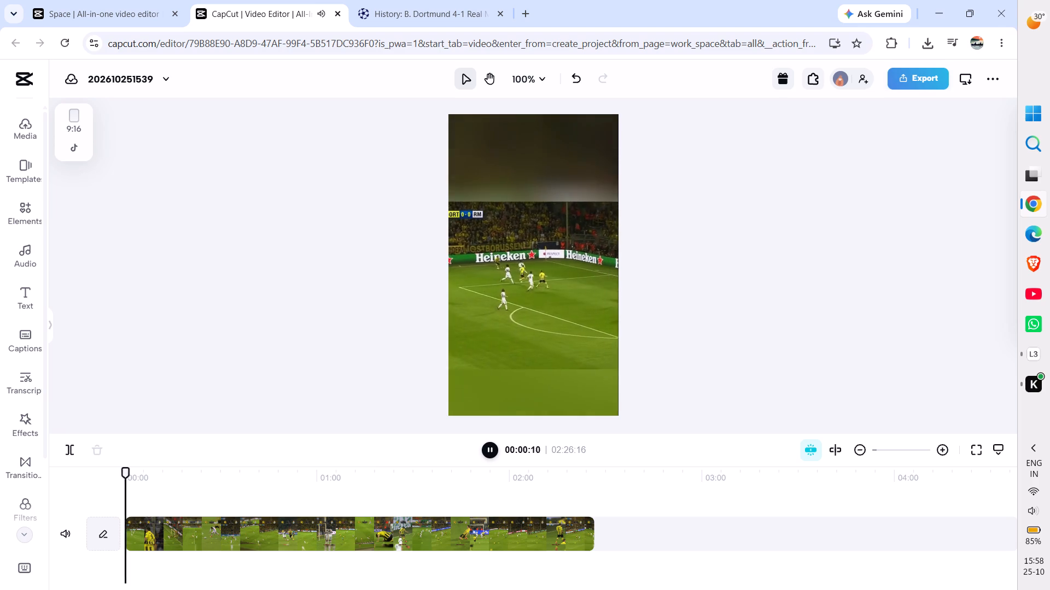
key("space")
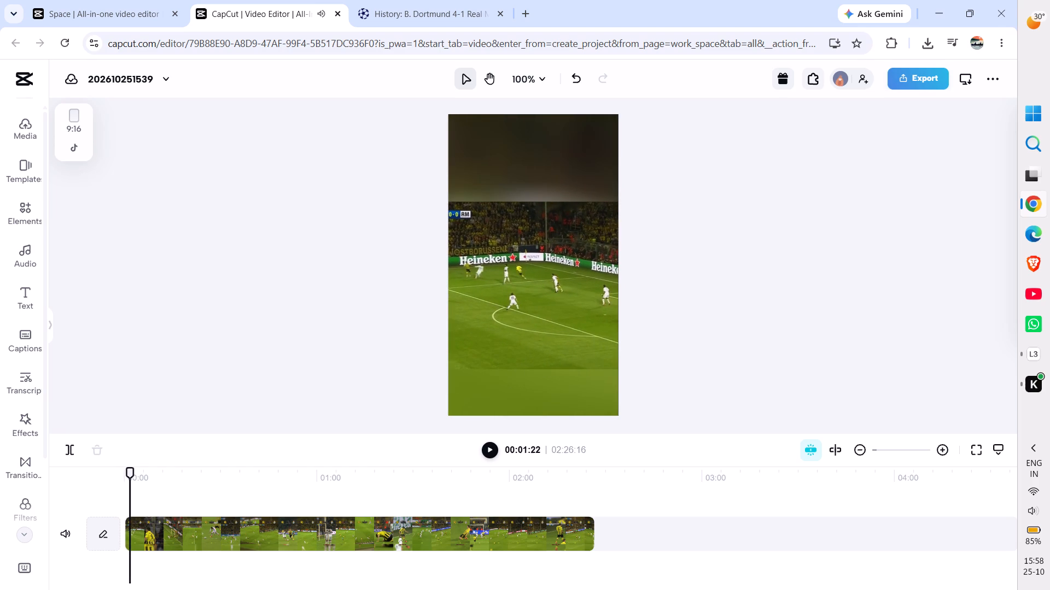
Add the uploaded BVB 09 logo to the video at 00:00, as an overlay above the match footage.
key("ctrl+equal")
key("ctrl+equal")
key("ctrl+equal")
key("ctrl+equal")
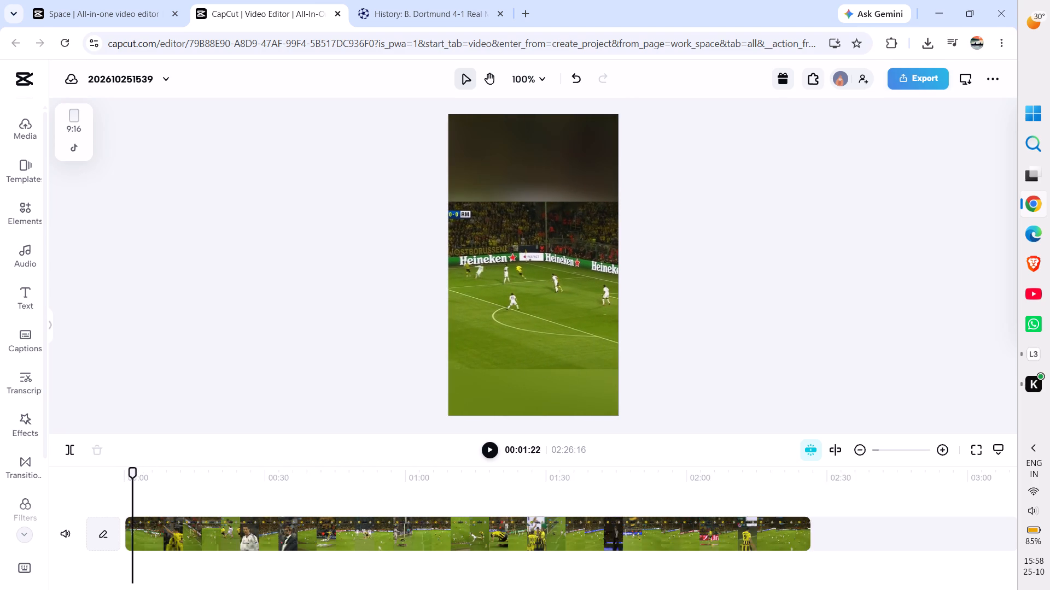
key("ctrl+equal")
key("ctrl+equal")
key("ctrl+equal")
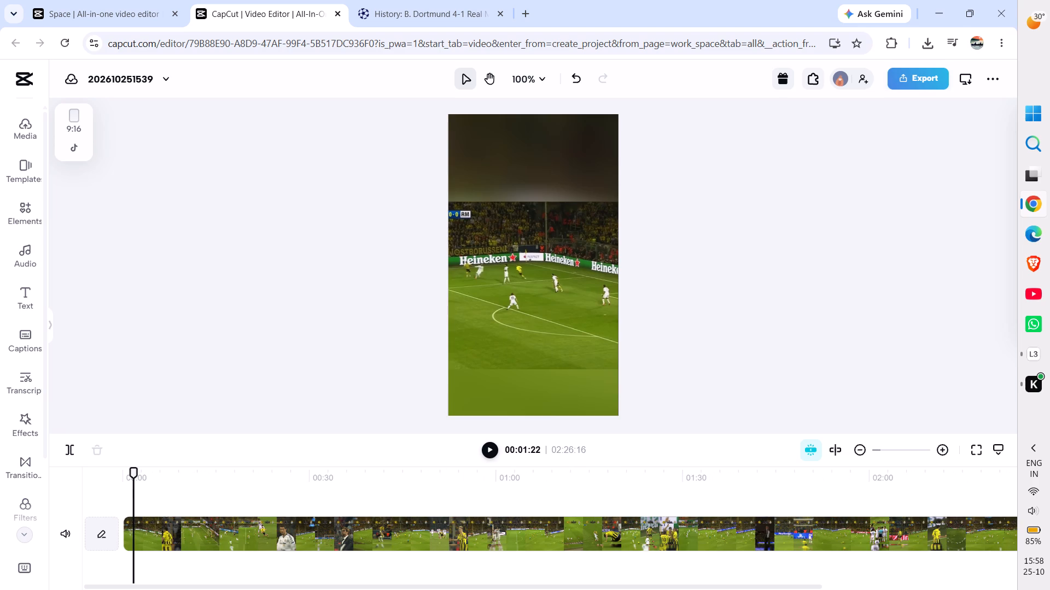
key("ctrl+minus")
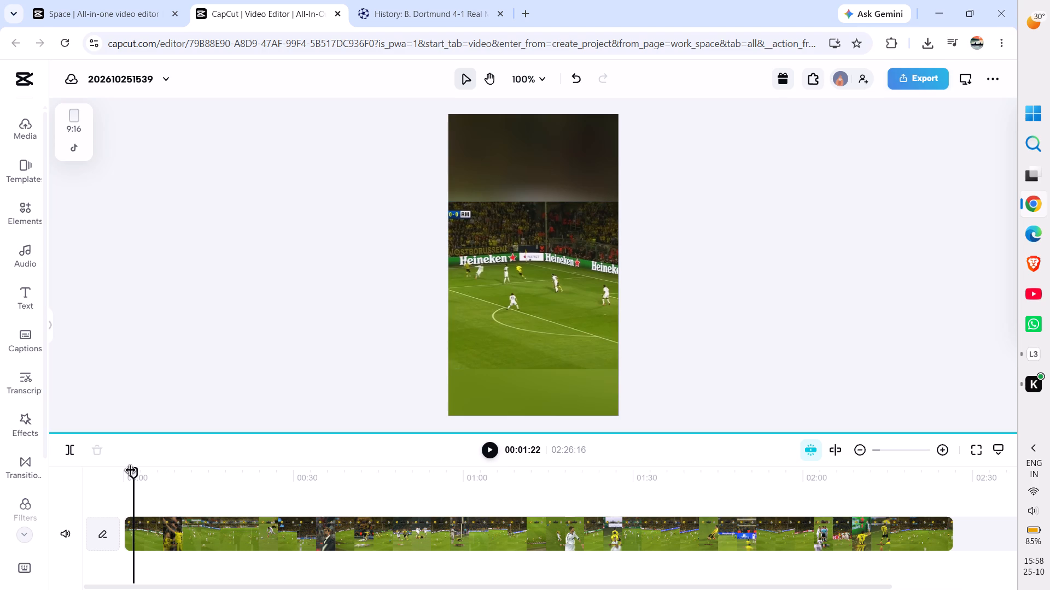
left_click_drag(131, 471, 71, 469)
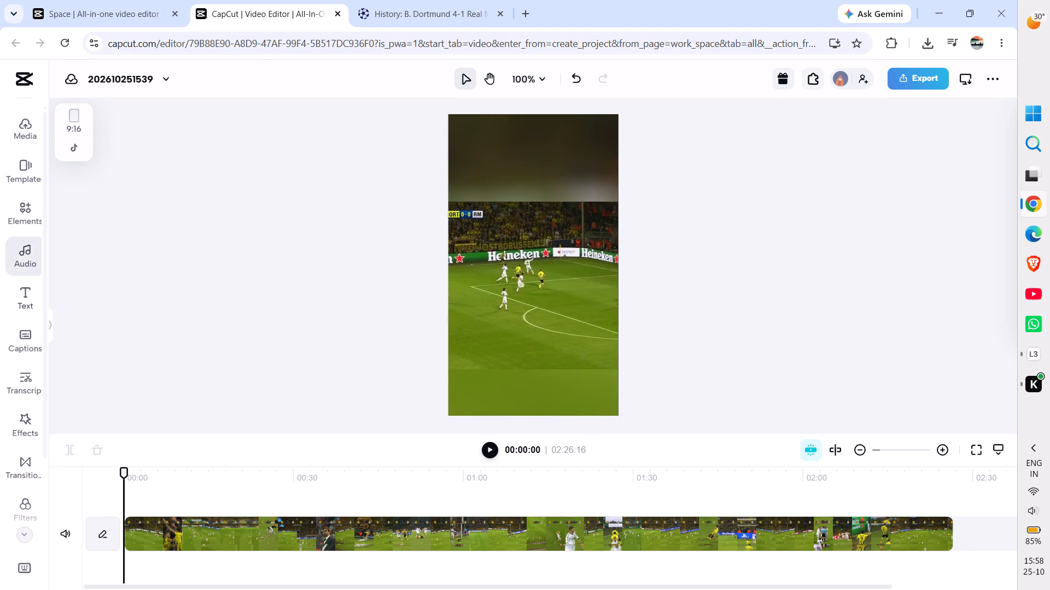
left_click(26, 138)
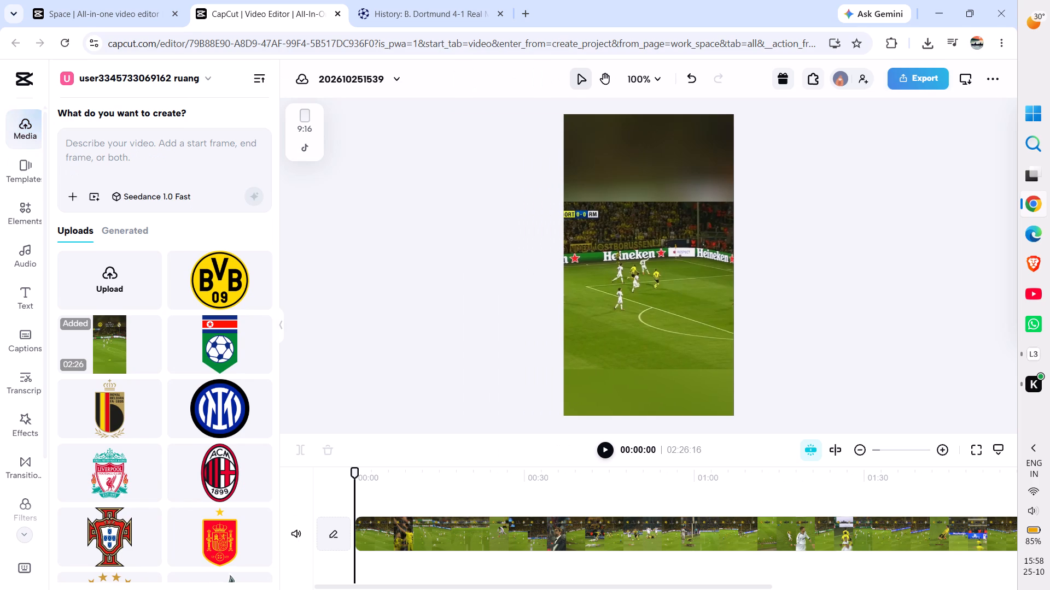
left_click_drag(202, 285, 616, 304)
Add the uploaded Real Madrid crest as a second overlay at 00:00.
scroll(166, 419, "down", 2)
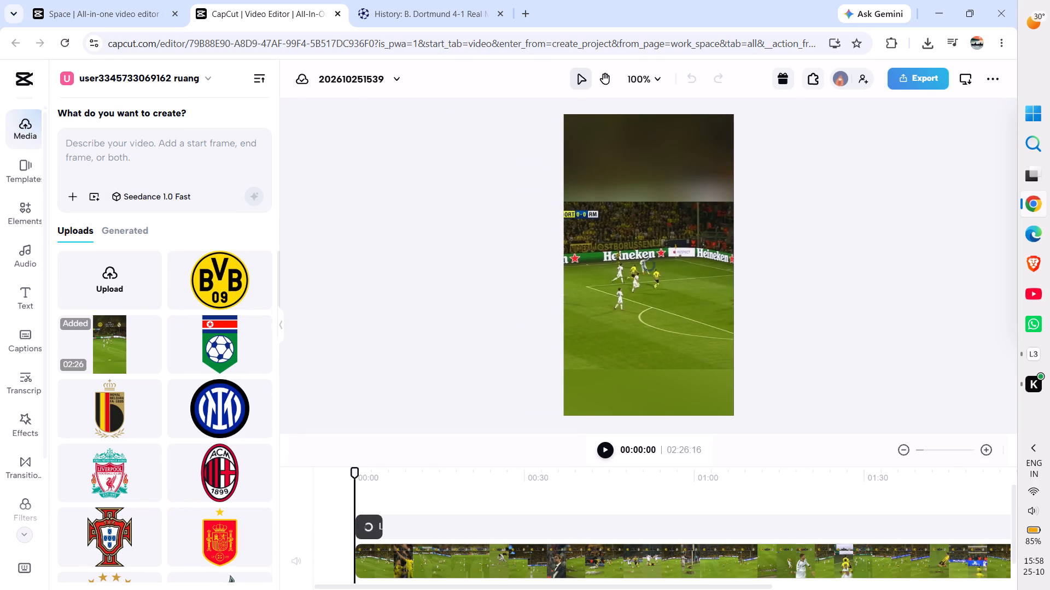
scroll(166, 419, "down", 6)
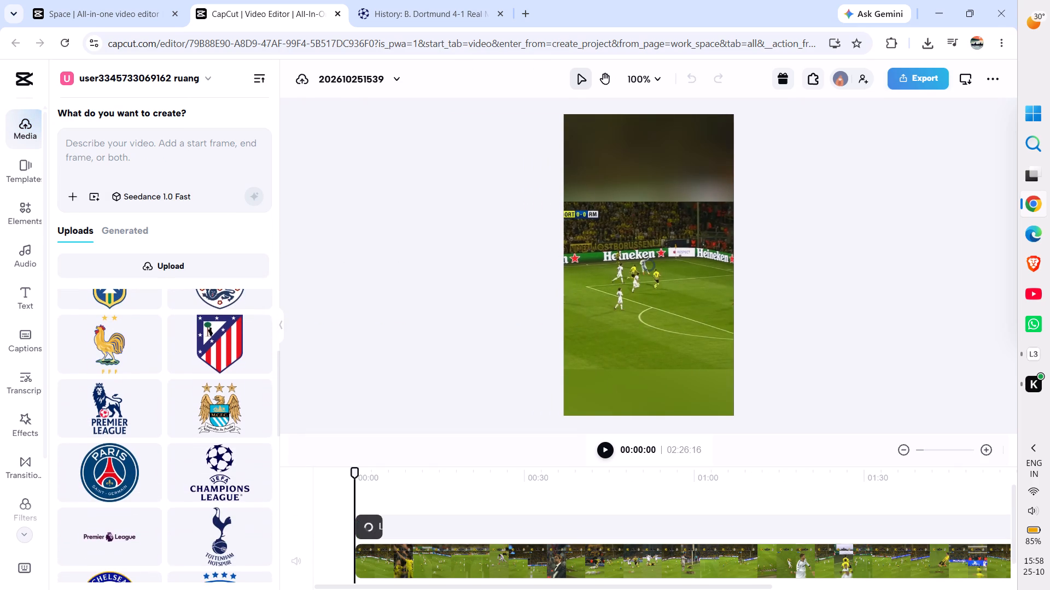
scroll(166, 419, "down", 3)
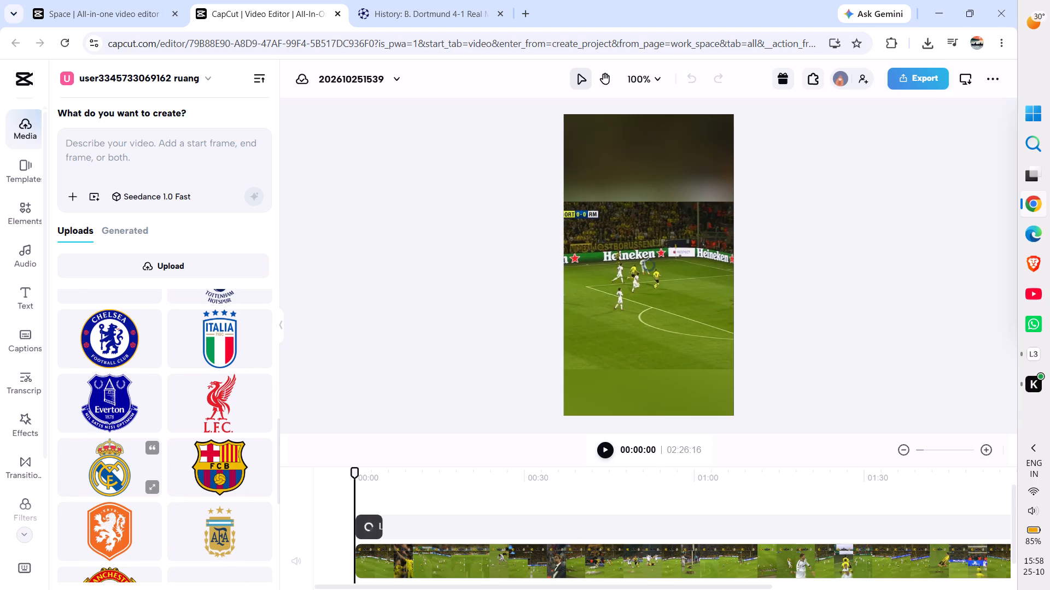
left_click_drag(110, 475, 664, 277)
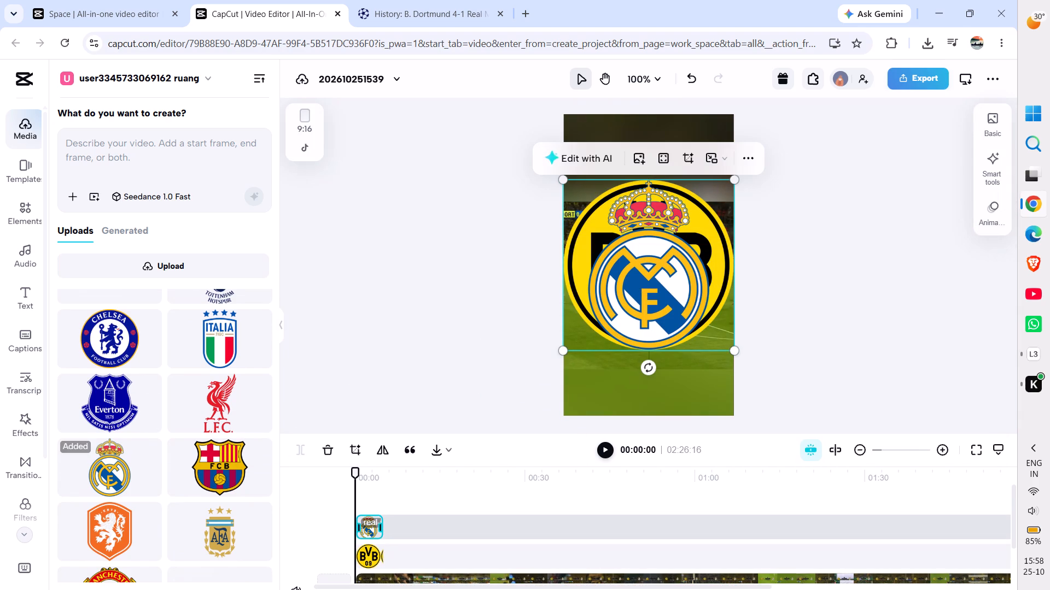
key("ctrl+slash")
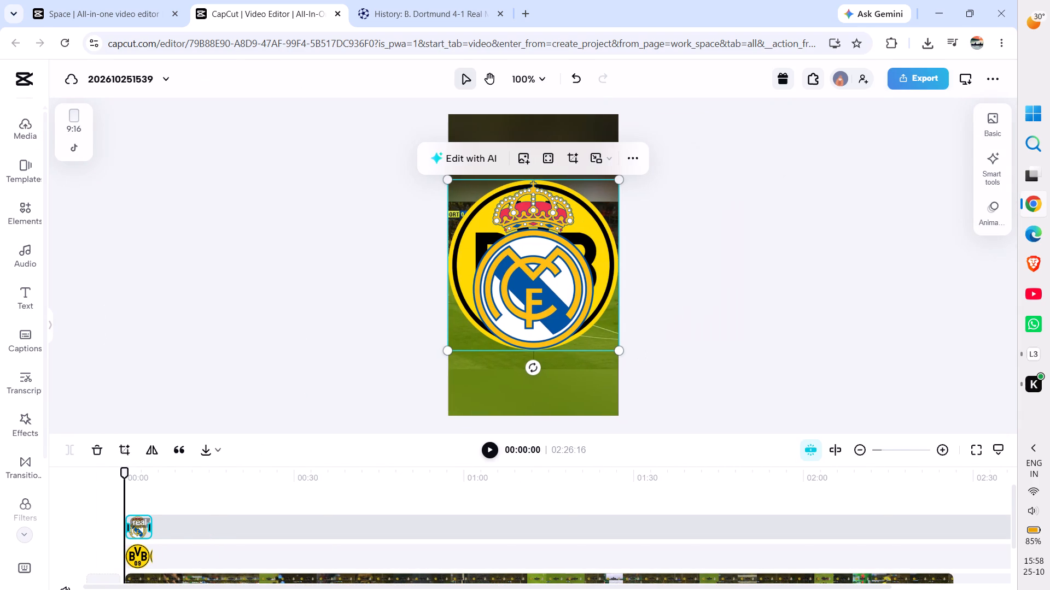
Scale the Real Madrid crest to 20% and place it just above the match footage's upper-right corner.
left_click(589, 220)
left_click(528, 273)
left_click(985, 117)
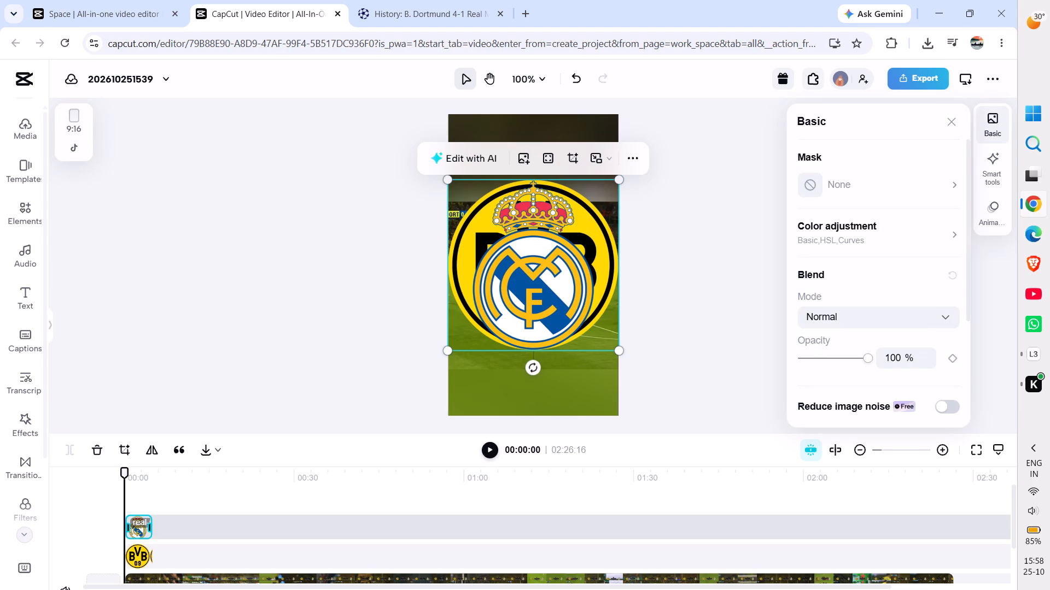
scroll(900, 333, "down", 4)
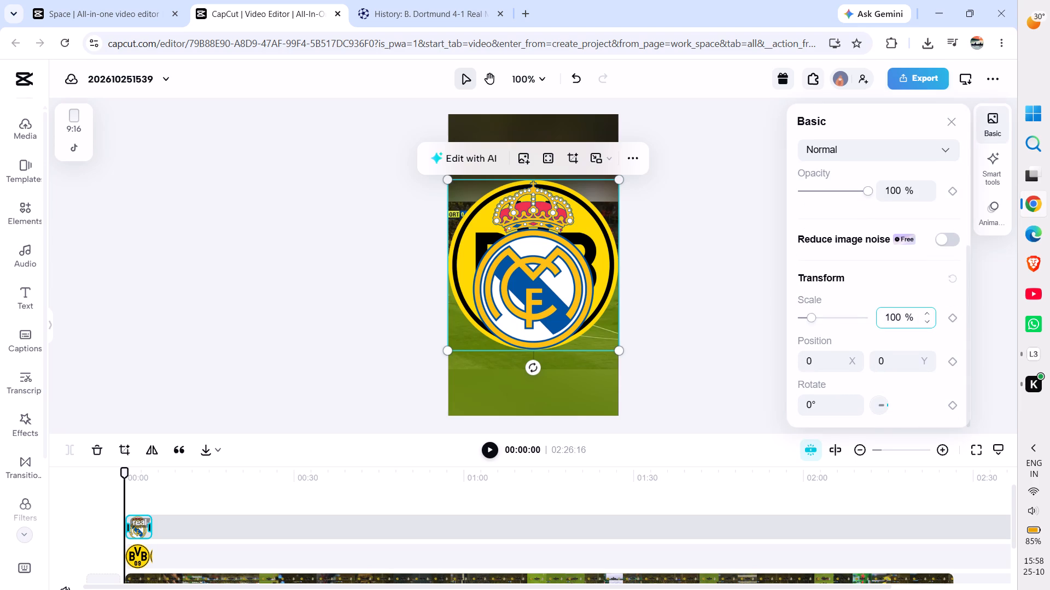
left_click(894, 323)
key("BackSpace")
key("BackSpace")
key("2")
key("Return")
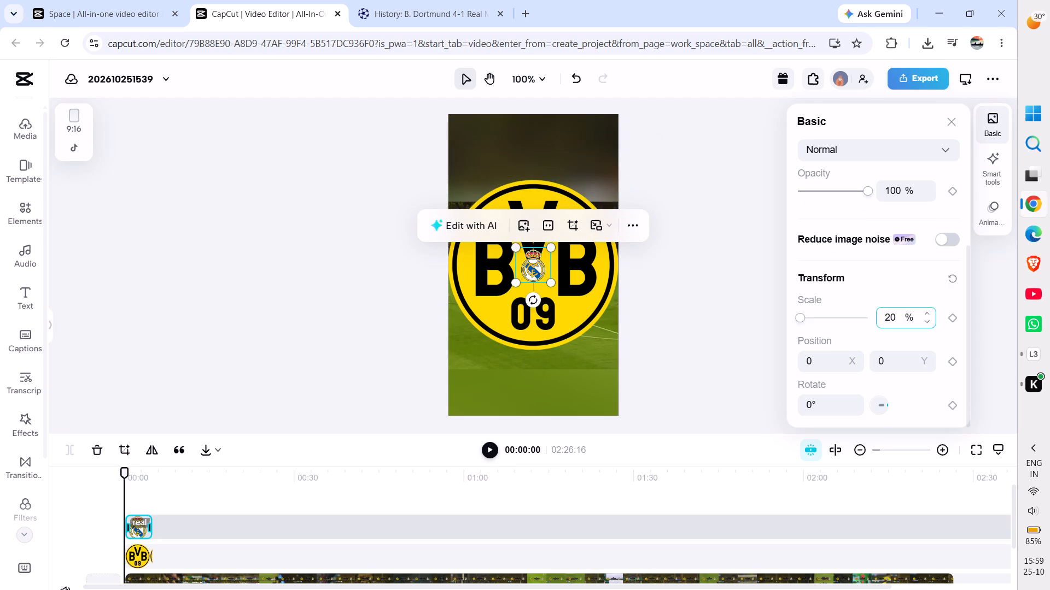
left_click_drag(528, 269, 561, 215)
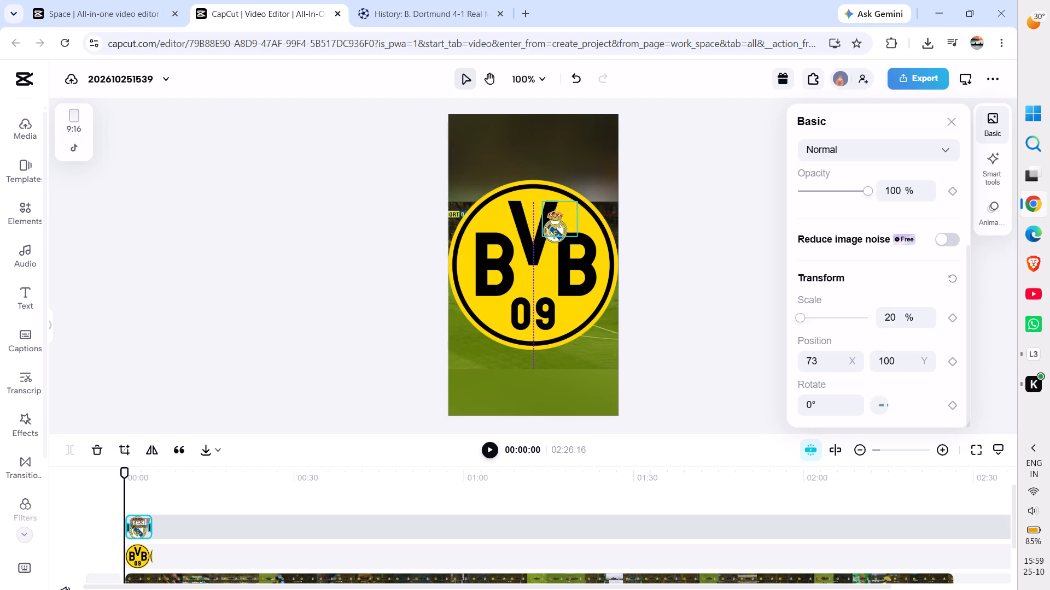
left_click_drag(561, 215, 591, 190)
Scale the BVB logo to 17% and place it just above the match footage's upper-left corner, level with the Real Madrid crest.
left_click(514, 270)
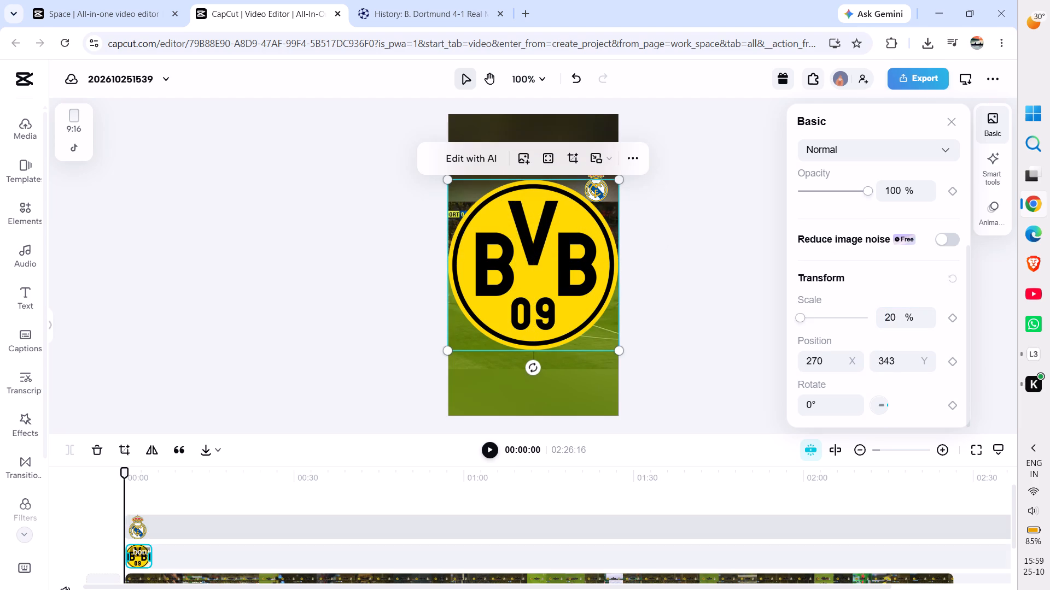
left_click(901, 321)
key("BackSpace")
key("BackSpace")
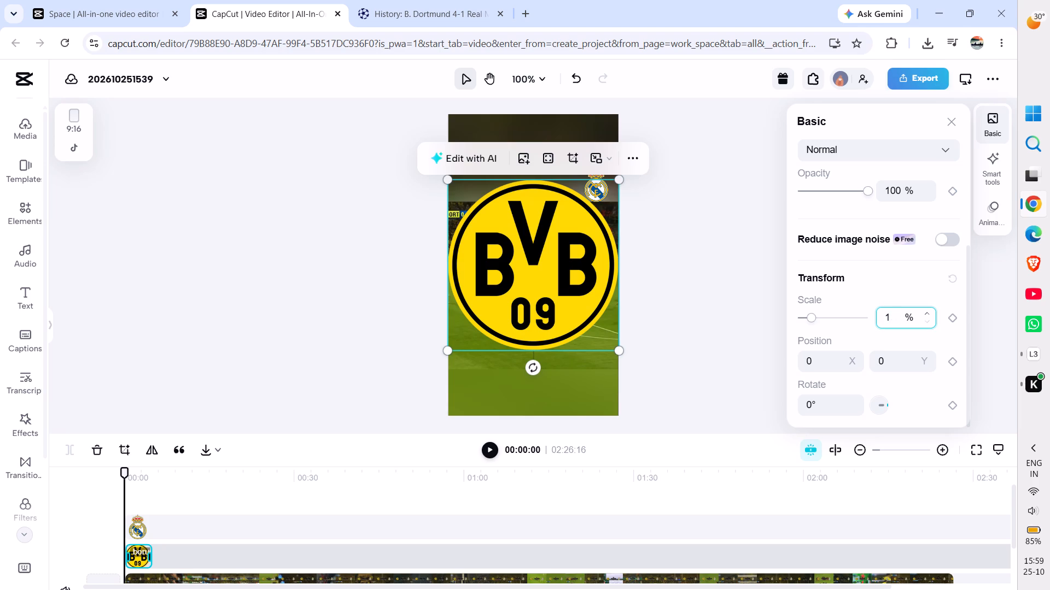
key("7")
key("Return")
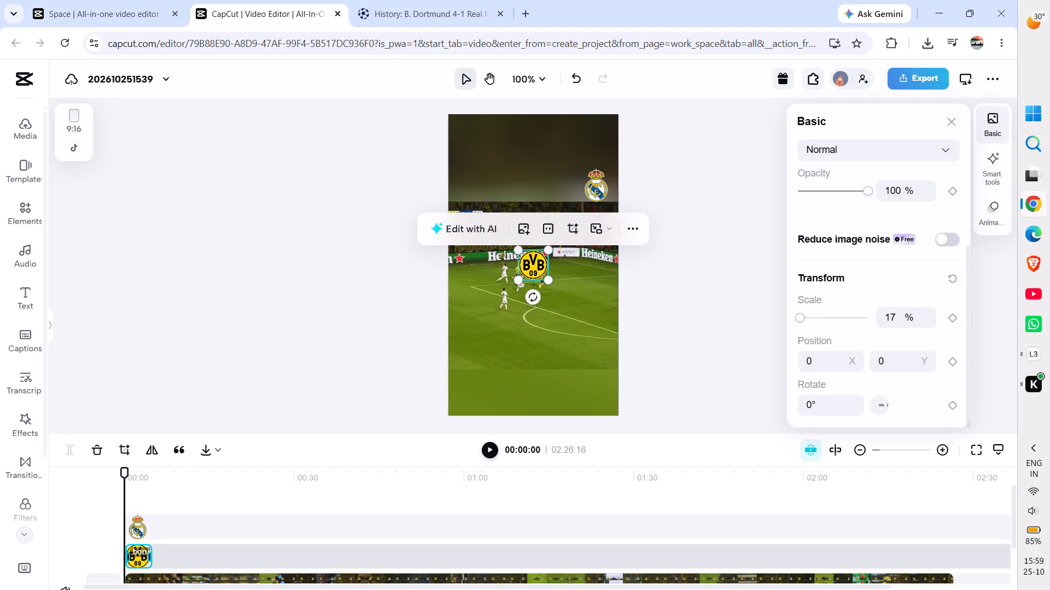
left_click_drag(527, 260, 468, 179)
left_click(329, 205)
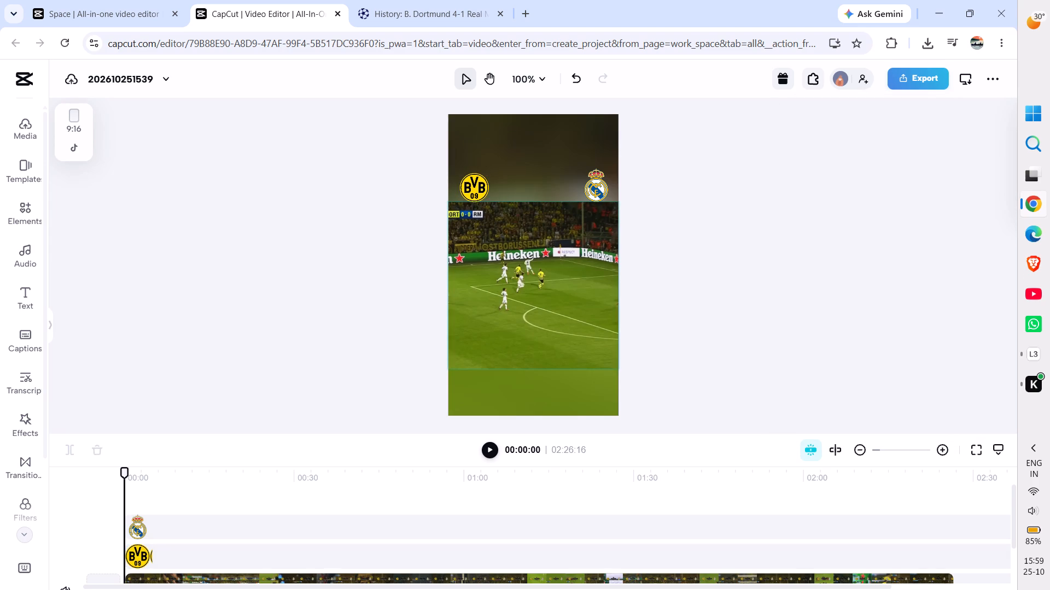
Add a basic heading text to the video at 00:00.
left_click(26, 302)
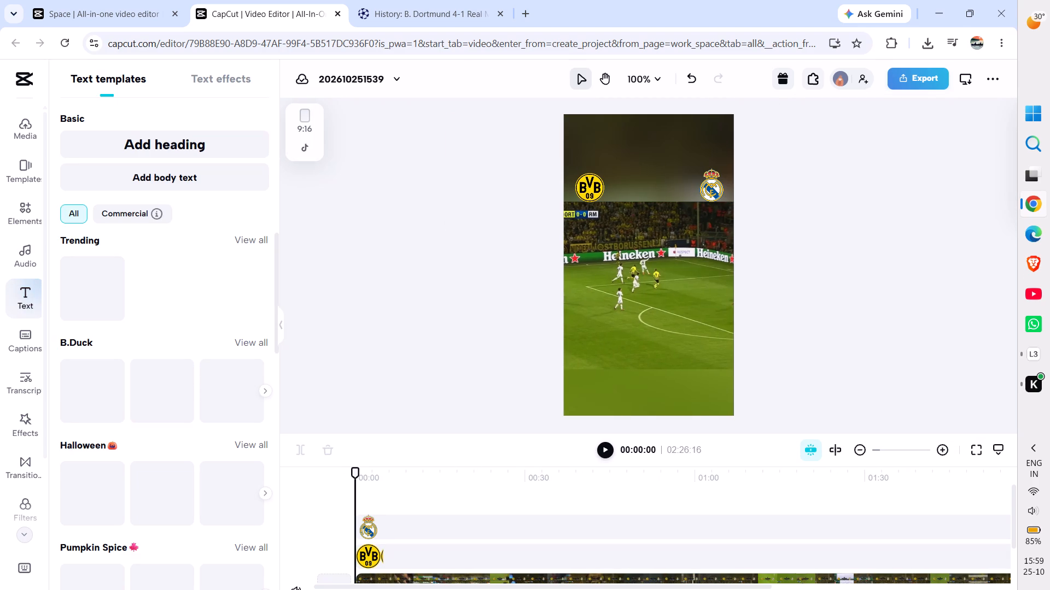
left_click(178, 141)
Check the season on the UEFA match page and replace the heading's placeholder text with "UCL 2012/13".
left_click(433, 1)
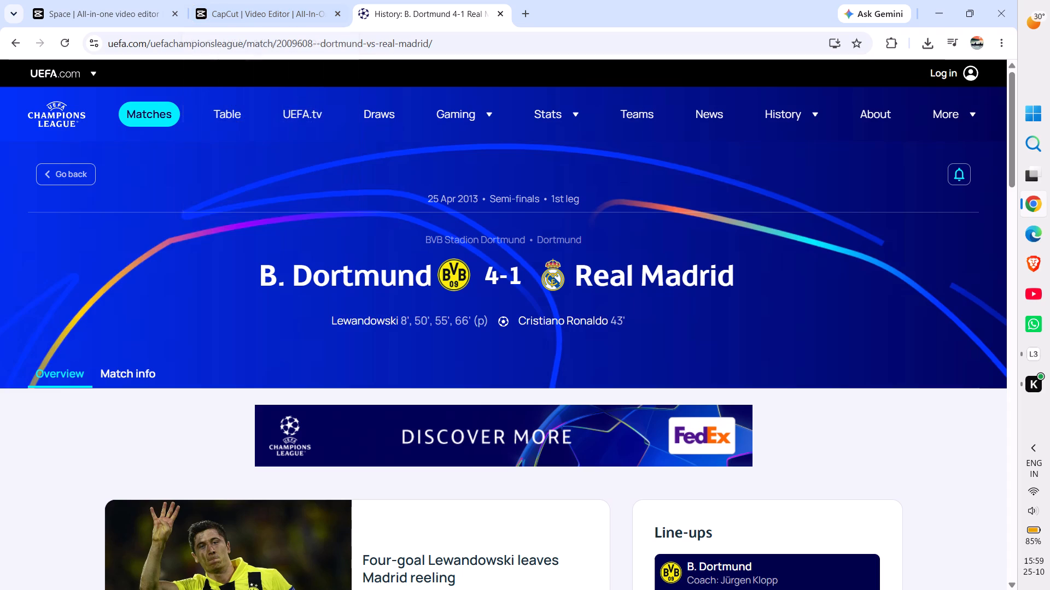
left_click(291, 10)
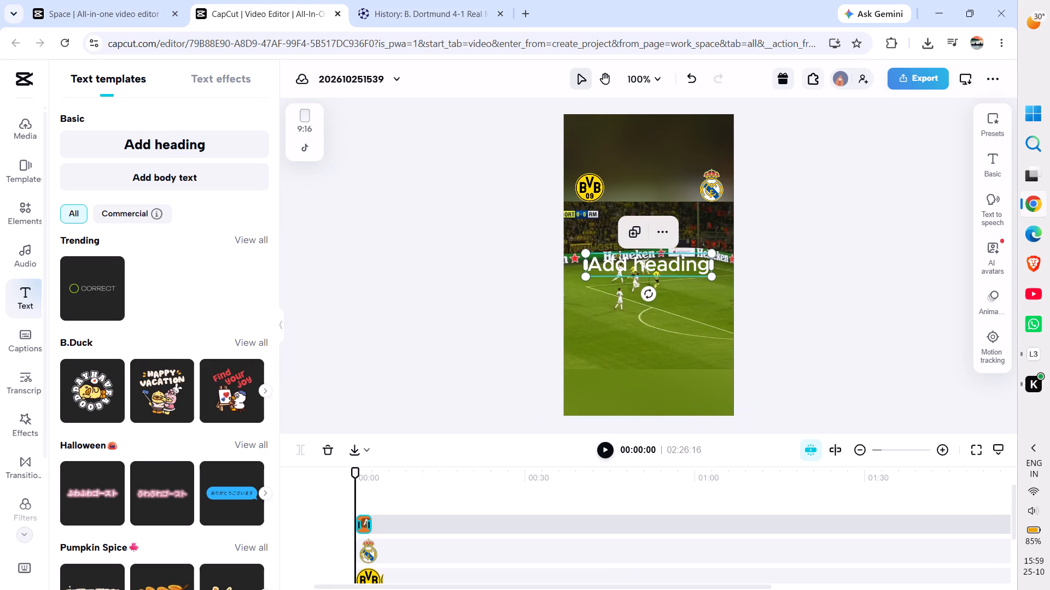
left_click(987, 169)
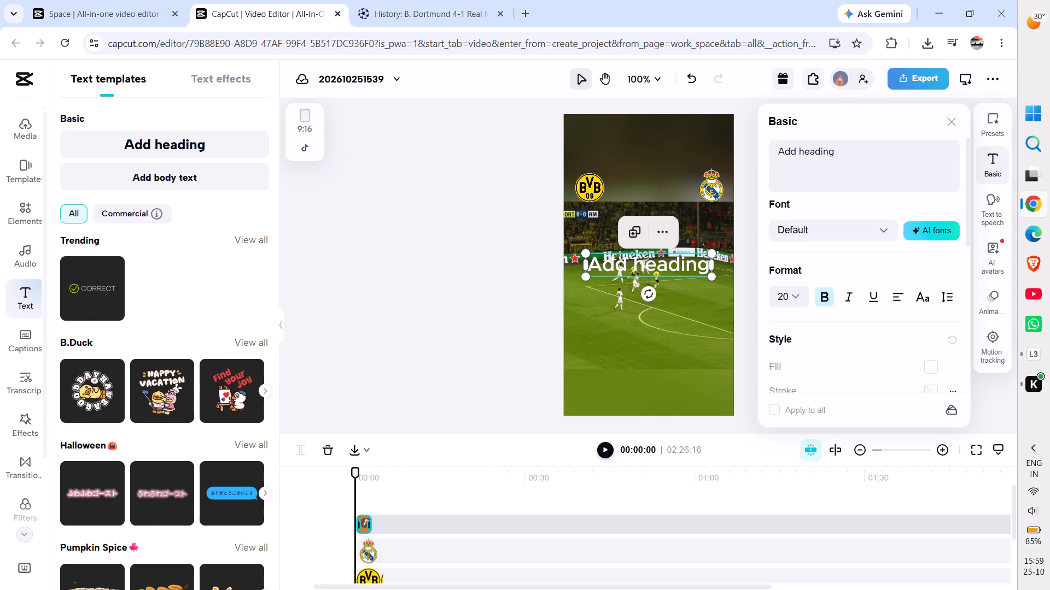
left_click(907, 161)
key("BackSpace")
key("BackSpace")
key("BackSpace")
key("BackSpace")
key("BackSpace")
key("BackSpace")
key("BackSpace")
key("BackSpace")
key("BackSpace")
key("BackSpace")
key("BackSpace")
key("BackSpace")
key("BackSpace")
key("BackSpace")
key("BackSpace")
key("BackSpace")
key("BackSpace")
key("BackSpace")
key("BackSpace")
key("BackSpace")
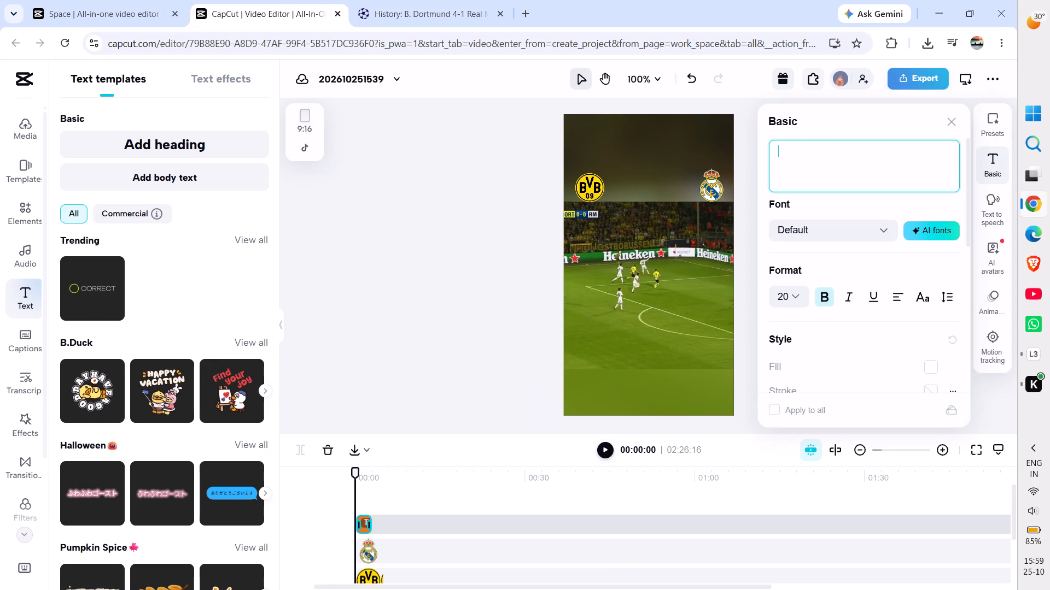
type("UC")
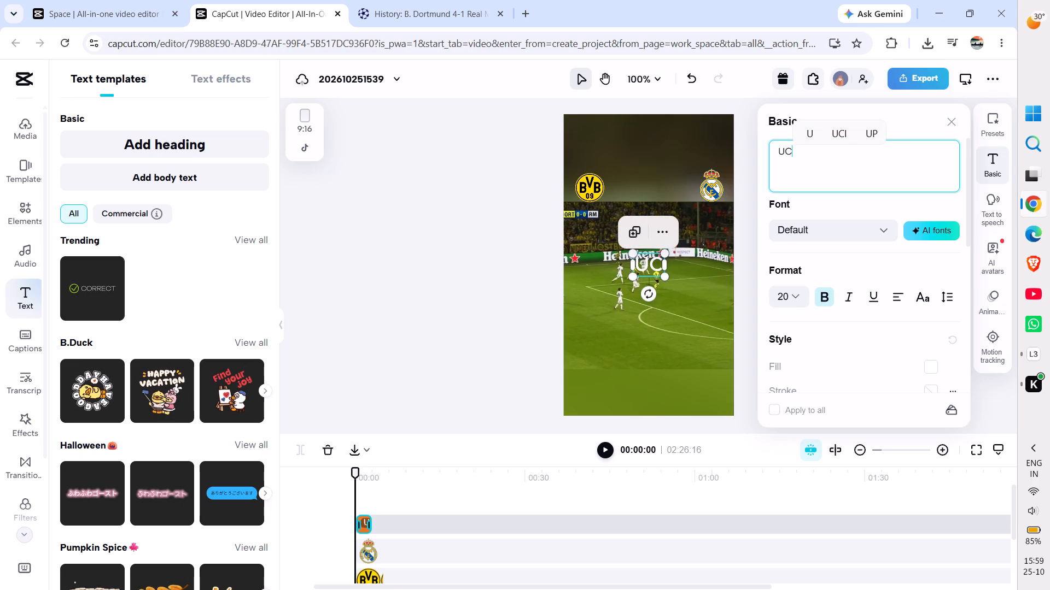
type("L")
key("space")
type("20")
type("12")
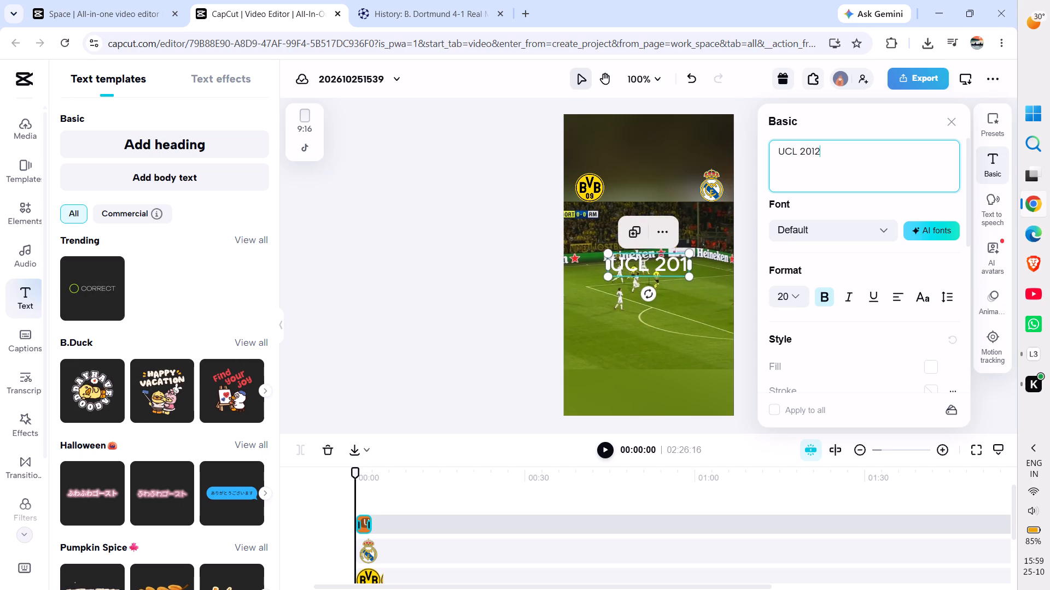
type("/13")
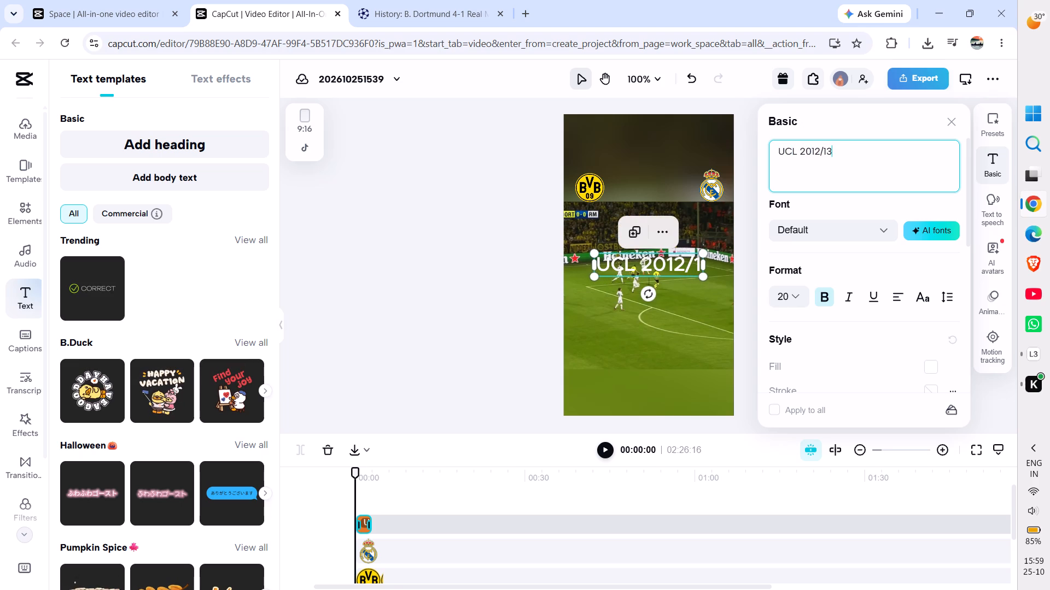
Apply the white text with black outline preset to the "UCL 2012/13" heading.
left_click(999, 131)
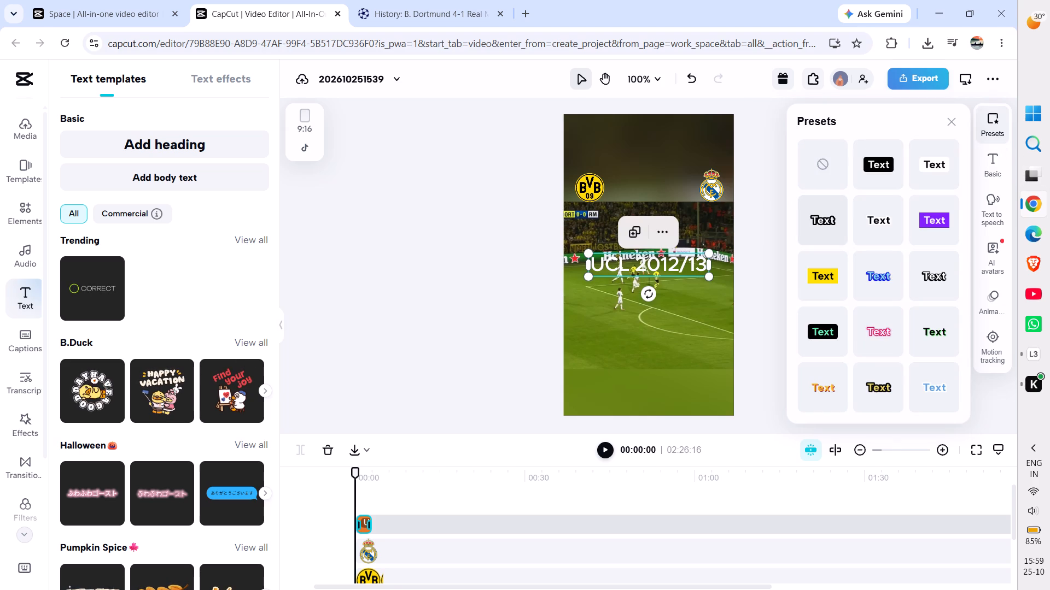
left_click(824, 220)
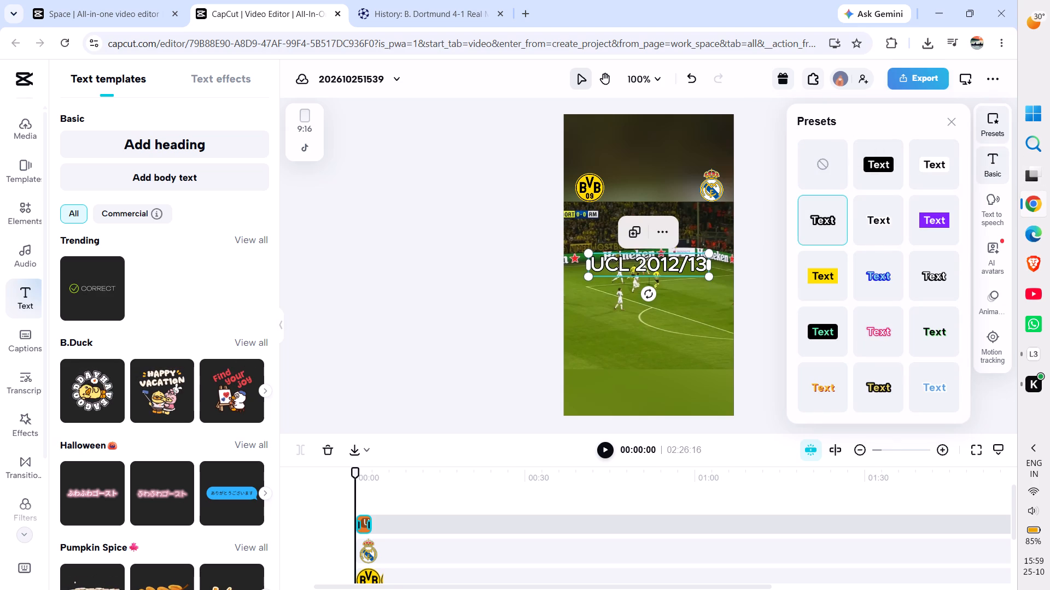
Scale the "UCL 2012/13" heading to 80% and place it centred near the top of the frame, above the club logos.
left_click(989, 156)
scroll(925, 306, "down", 1)
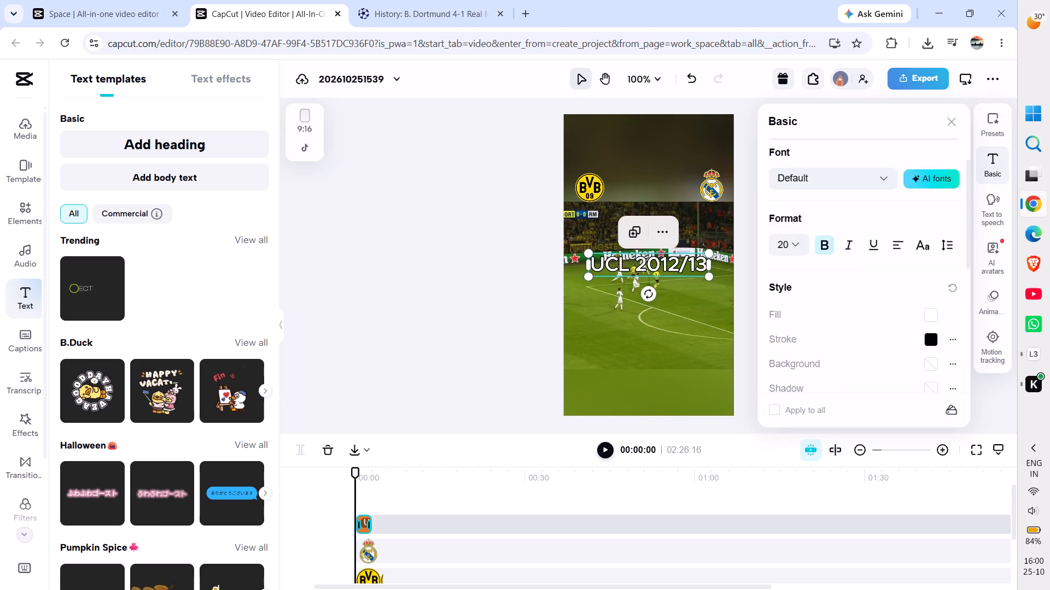
scroll(925, 306, "down", 4)
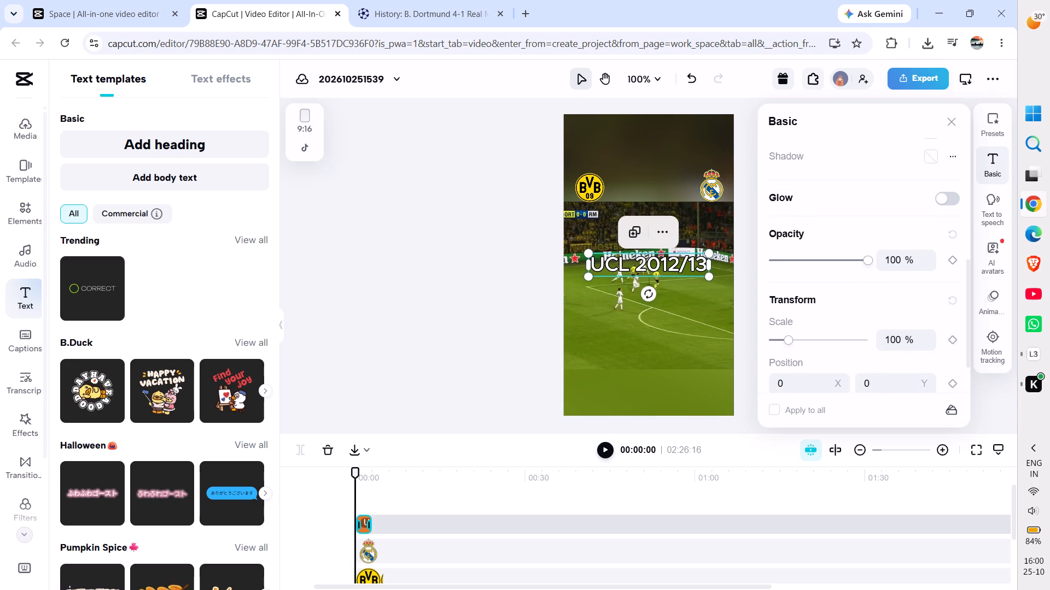
left_click(894, 343)
key("BackSpace")
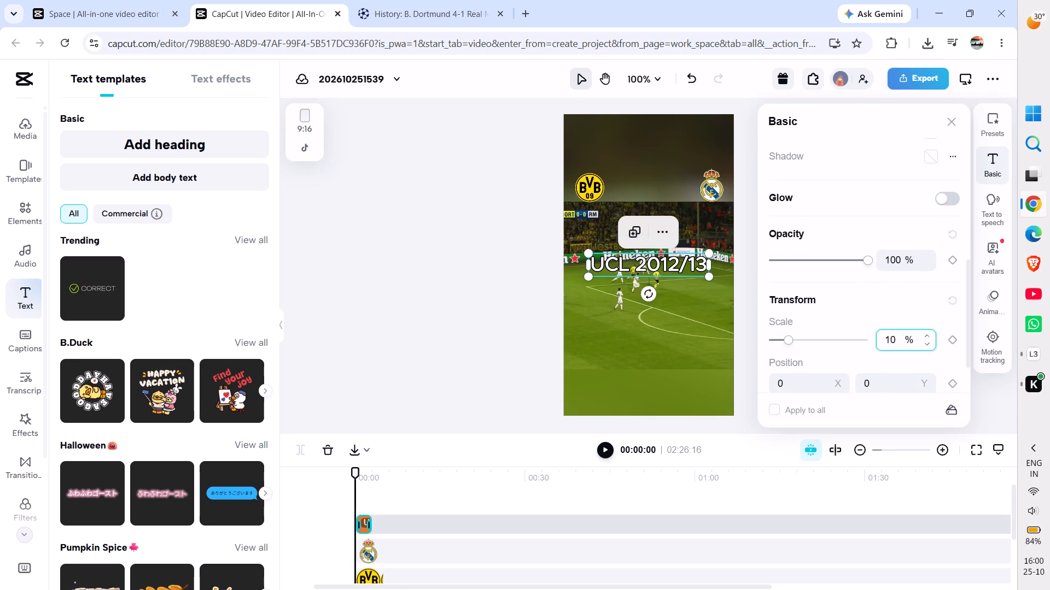
key("BackSpace")
key("8")
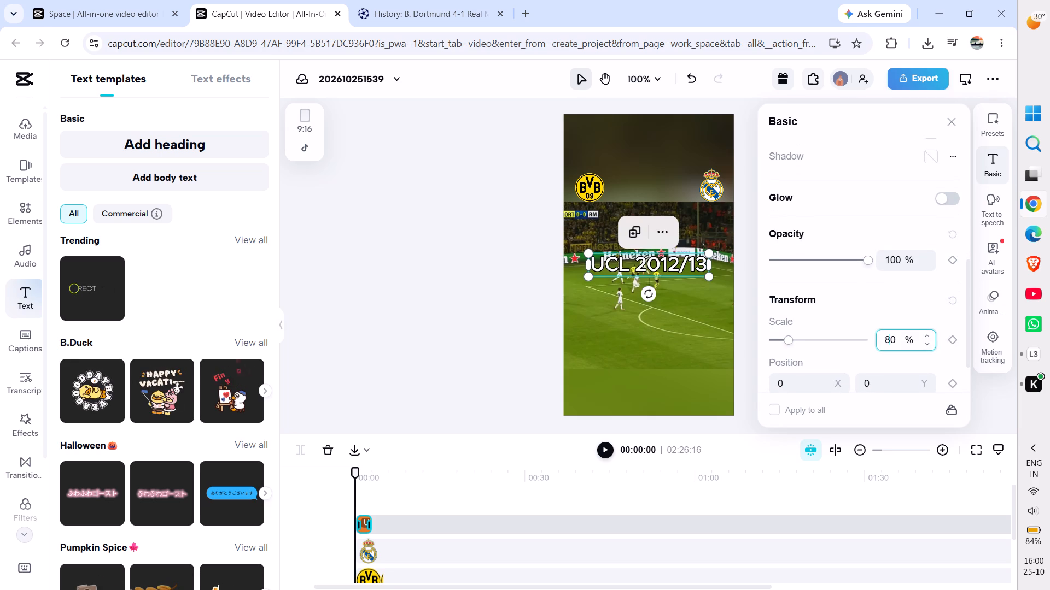
key("Return")
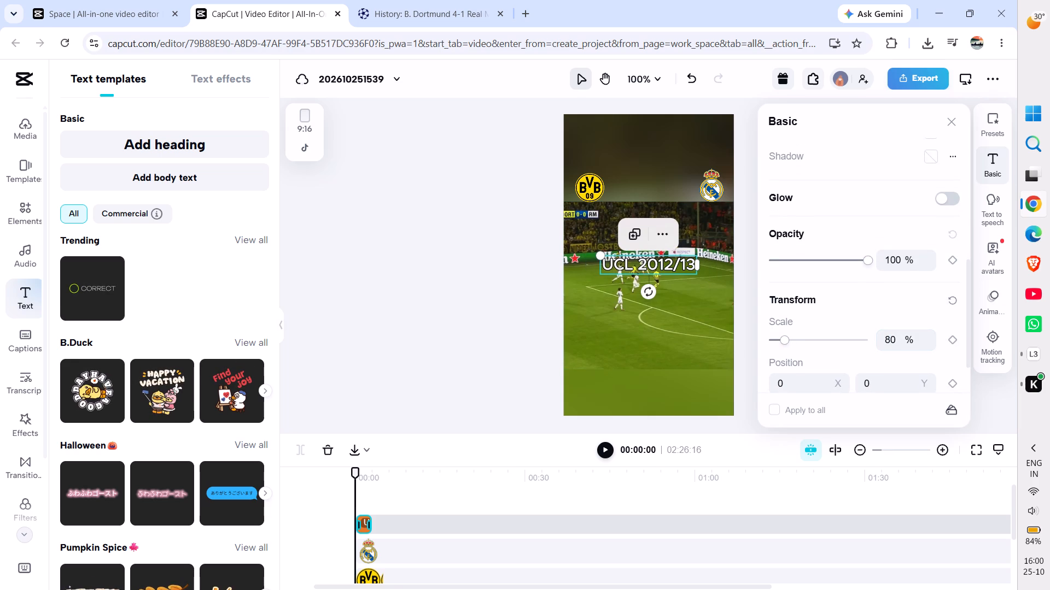
left_click_drag(648, 264, 647, 138)
Add a second basic heading text to the video at 00:00.
left_click(142, 147)
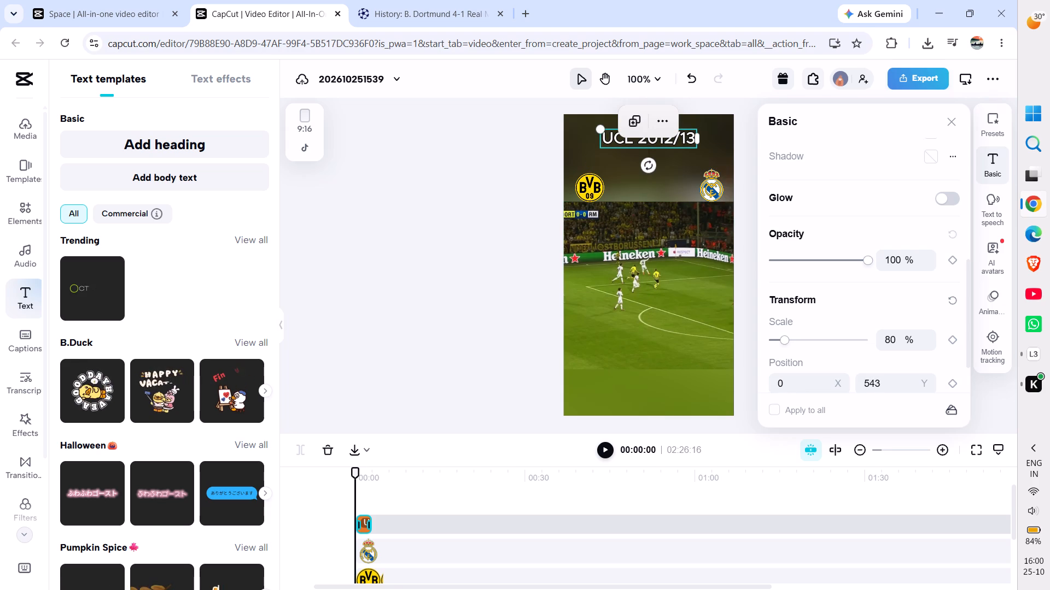
Replace the second heading's placeholder text with the "Semi-finals" and "1st leg" details copied from the UEFA match page.
left_click(1001, 169)
left_click(881, 166)
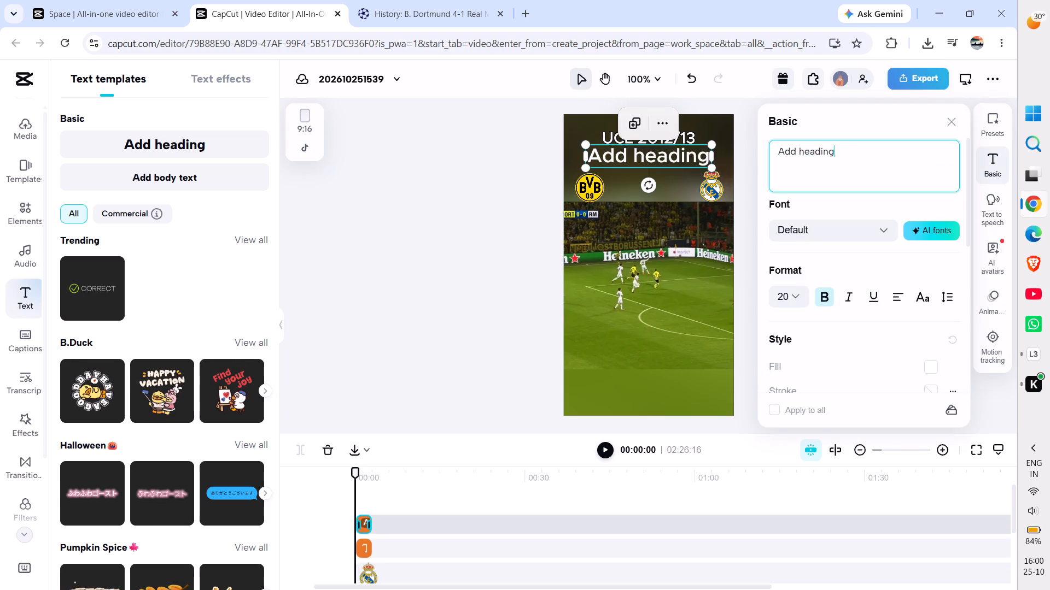
key("BackSpace")
key("BackSpace")
key("BackSpace")
key("BackSpace")
key("BackSpace")
key("BackSpace")
key("BackSpace")
key("BackSpace")
key("BackSpace")
key("BackSpace")
key("BackSpace")
key("BackSpace")
key("BackSpace")
key("BackSpace")
key("BackSpace")
key("BackSpace")
key("BackSpace")
key("BackSpace")
key("BackSpace")
key("BackSpace")
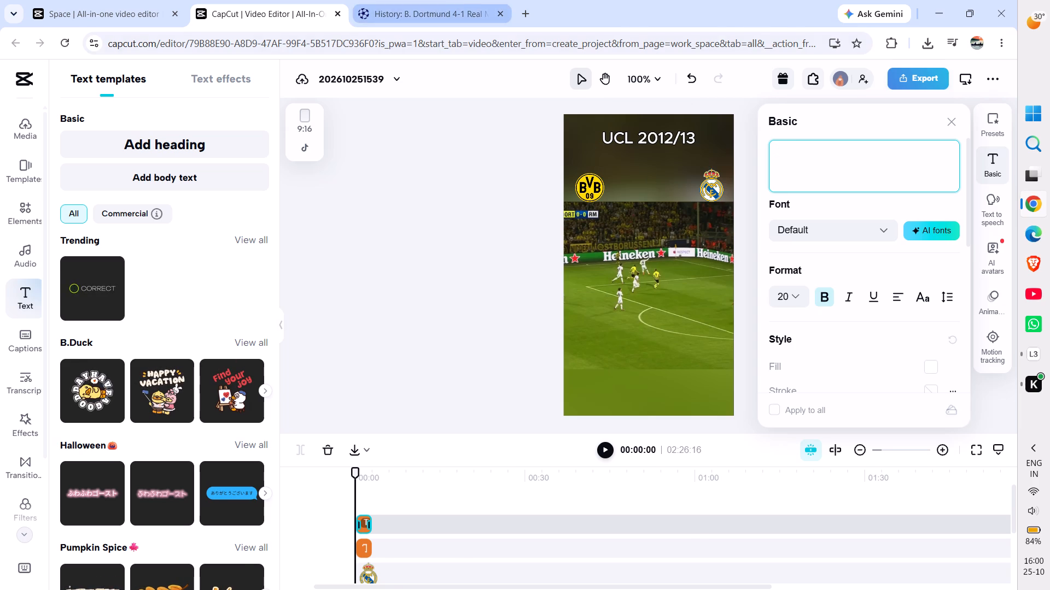
left_click(460, 6)
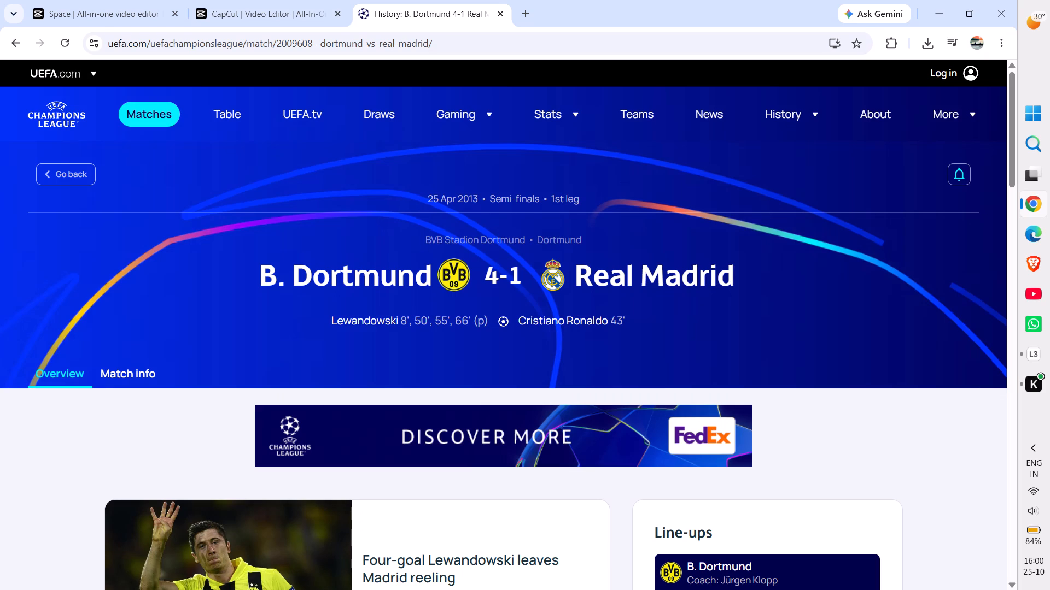
left_click_drag(485, 196, 523, 197)
left_click_drag(523, 197, 607, 201)
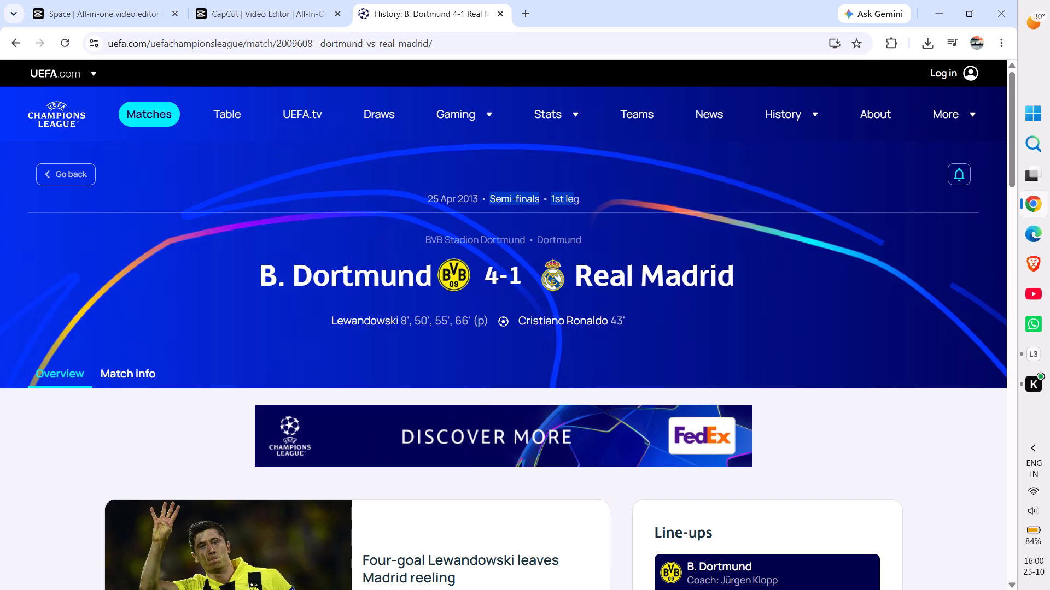
key("ctrl+c")
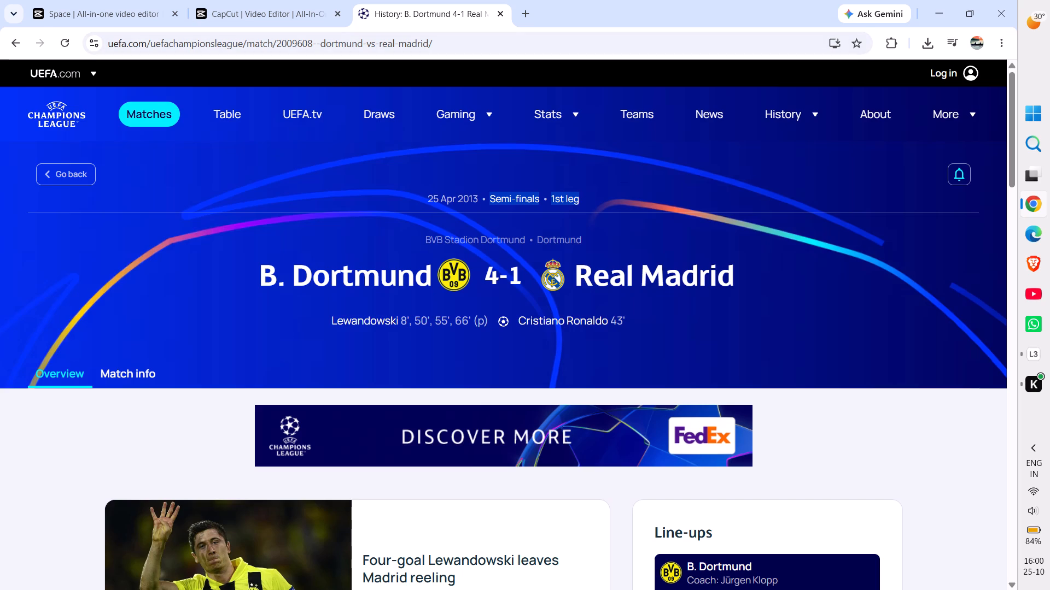
left_click(190, 214)
left_click(243, 0)
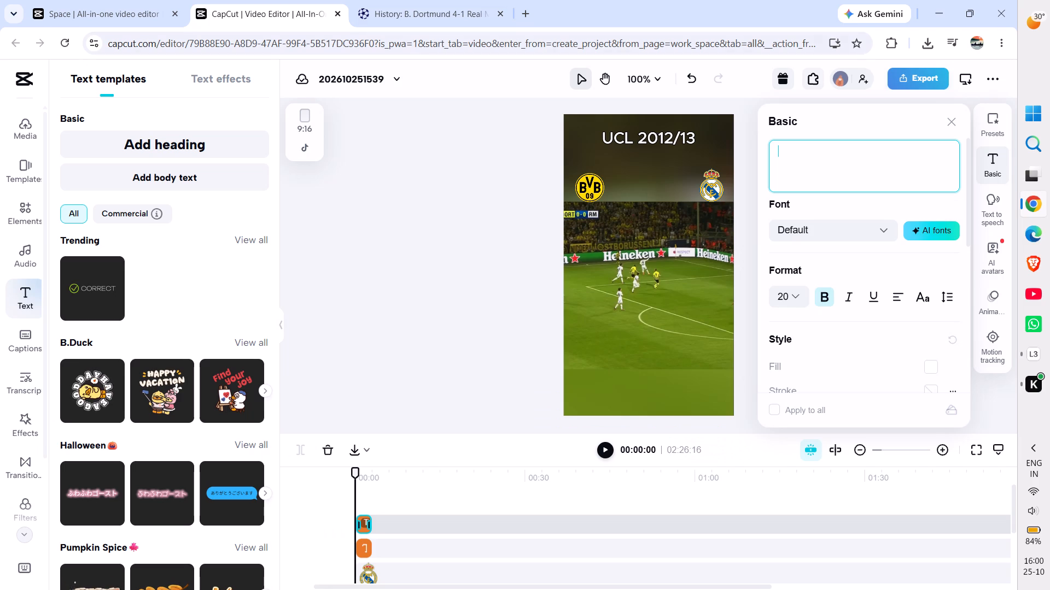
key("ctrl+v")
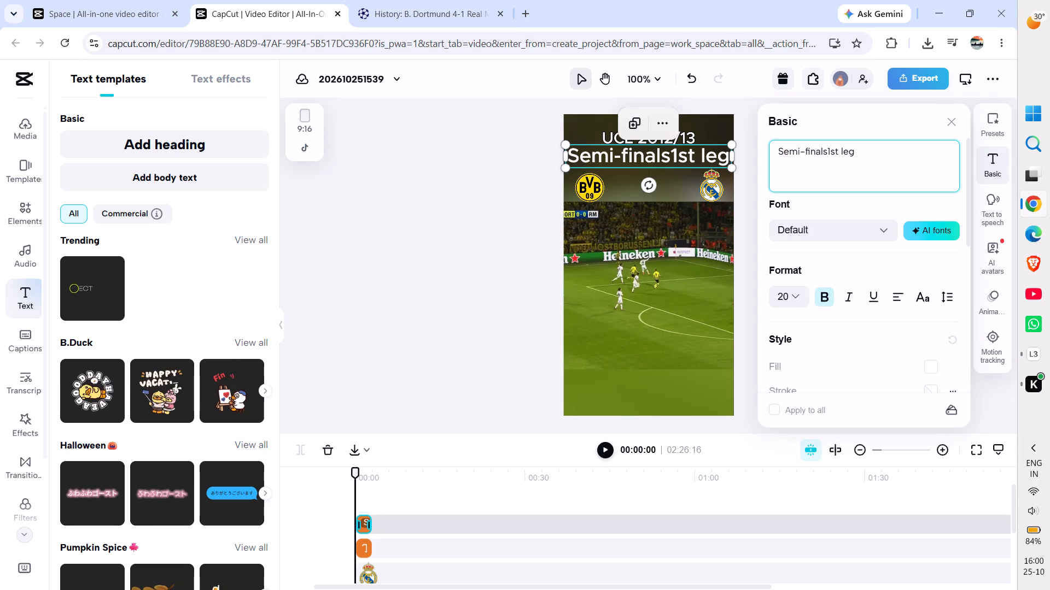
Split the second heading into "Semi-finals" and "1st Leg" lines, indenting the second line with four spaces and capitalising "Leg".
left_click(826, 158)
key("Return")
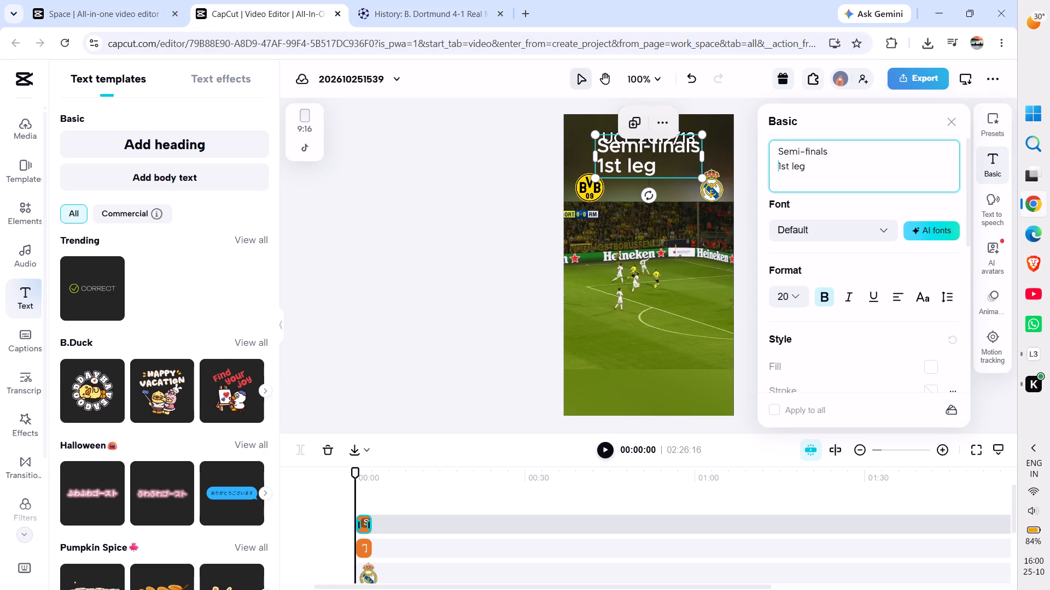
key("space")
key("space")
key("space")
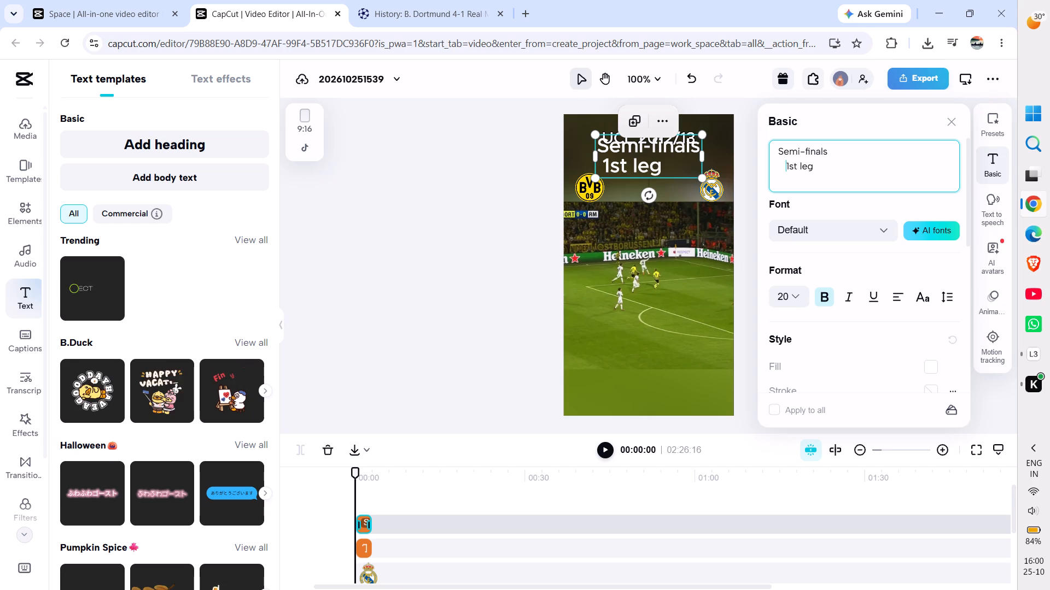
key("space")
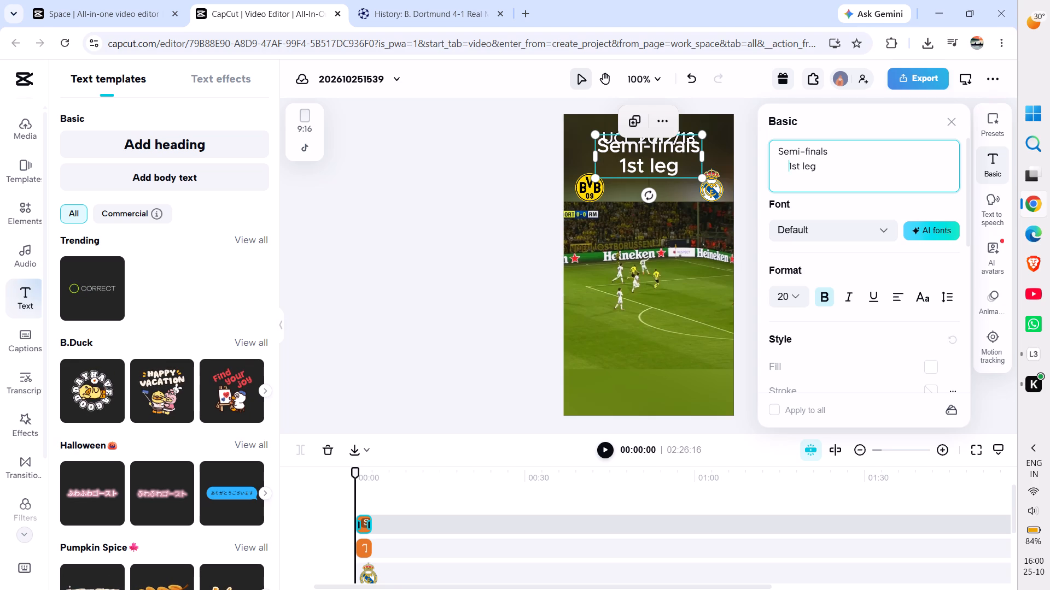
left_click(803, 171)
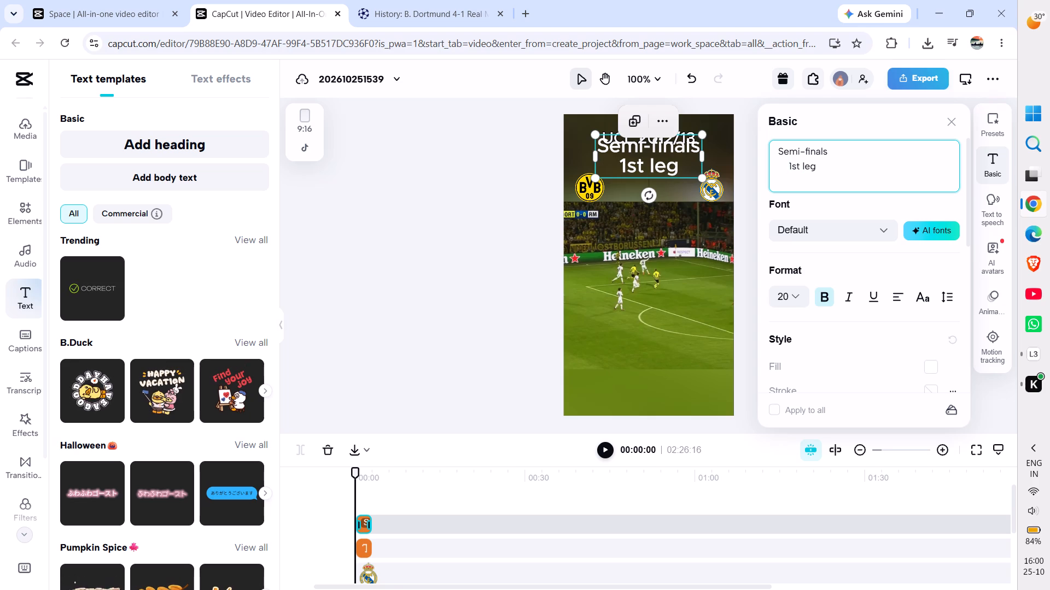
left_click(805, 171)
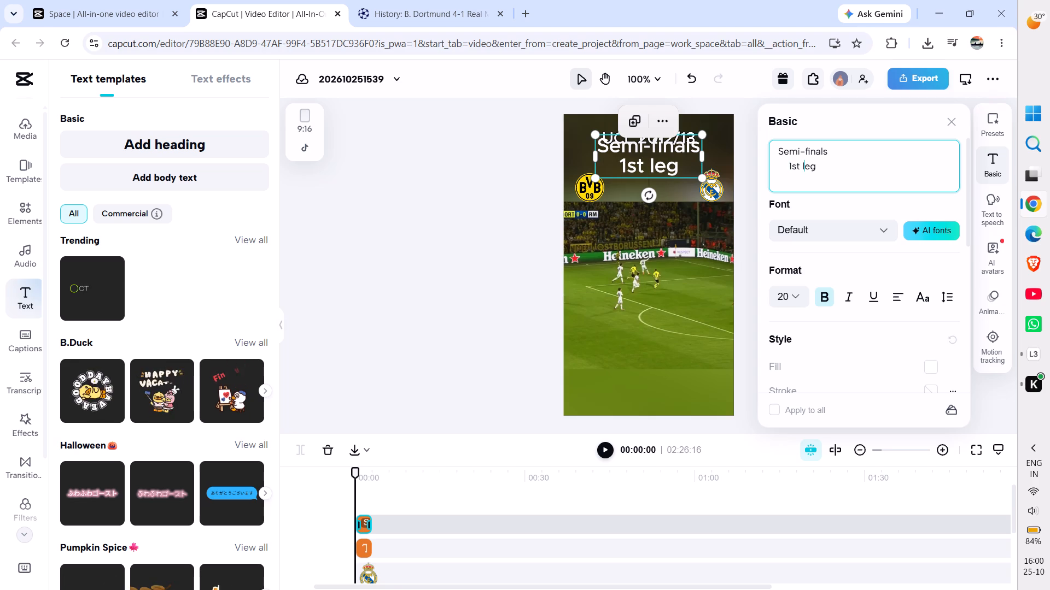
key("BackSpace")
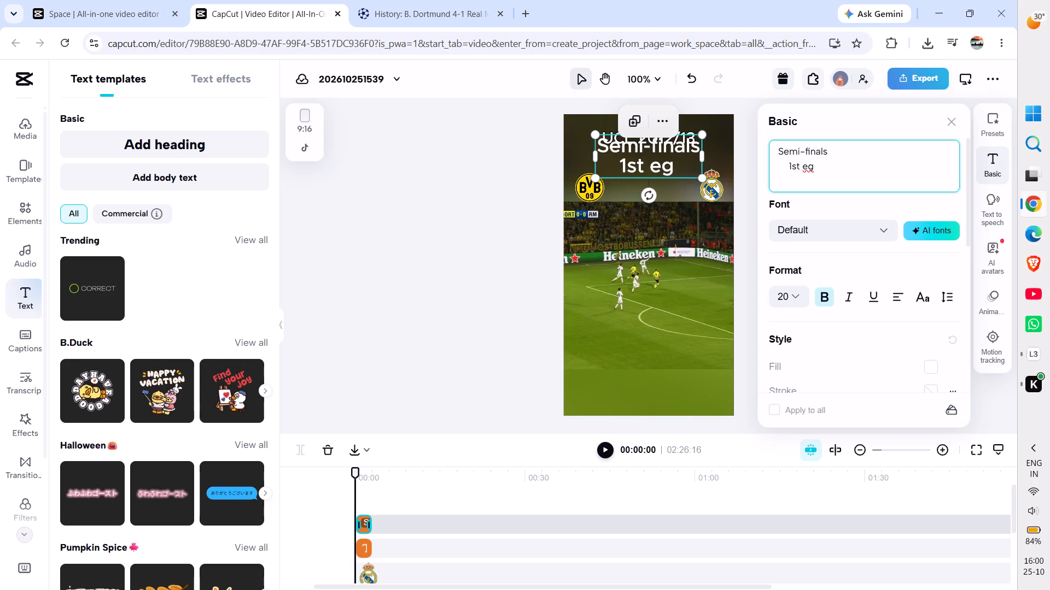
key("l")
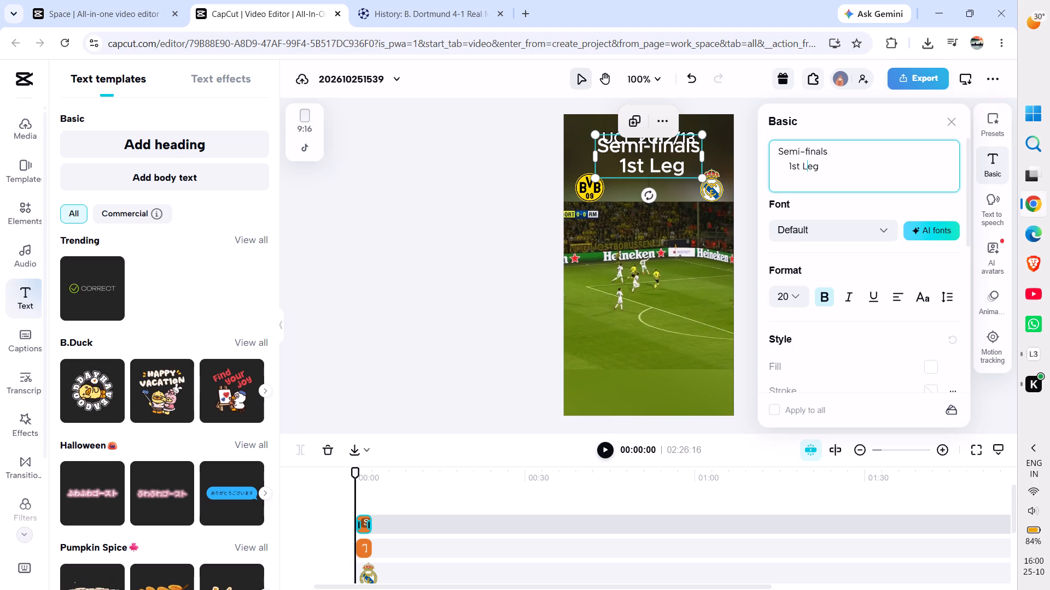
Apply the white text with black outline preset to the "Semi-finals 1st Leg" heading.
left_click(990, 121)
left_click(826, 215)
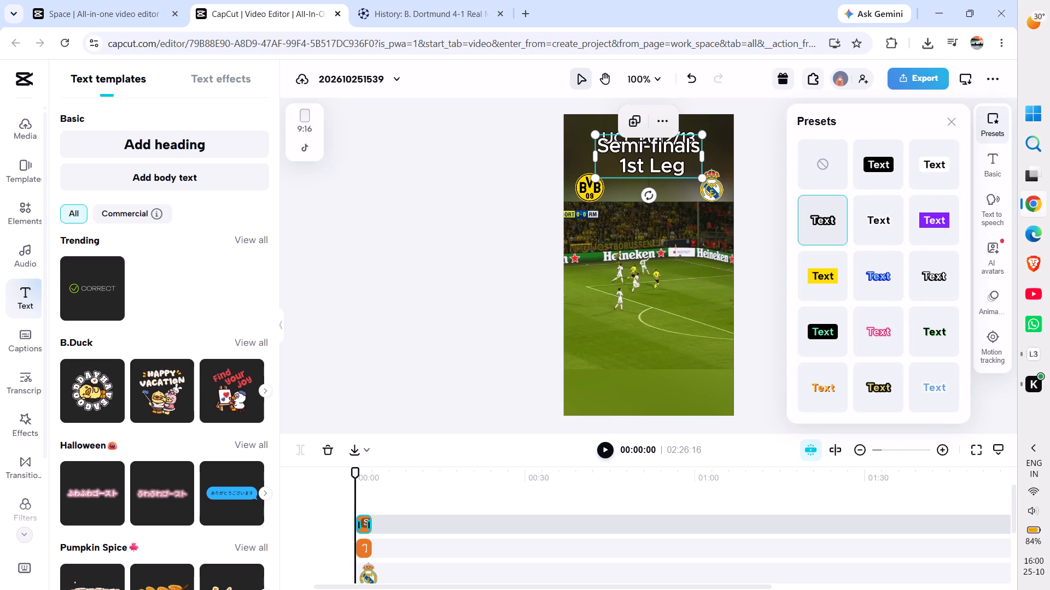
Change the "Semi-finals 1st Leg" heading's fill to the recommended pale cream colour.
left_click(998, 163)
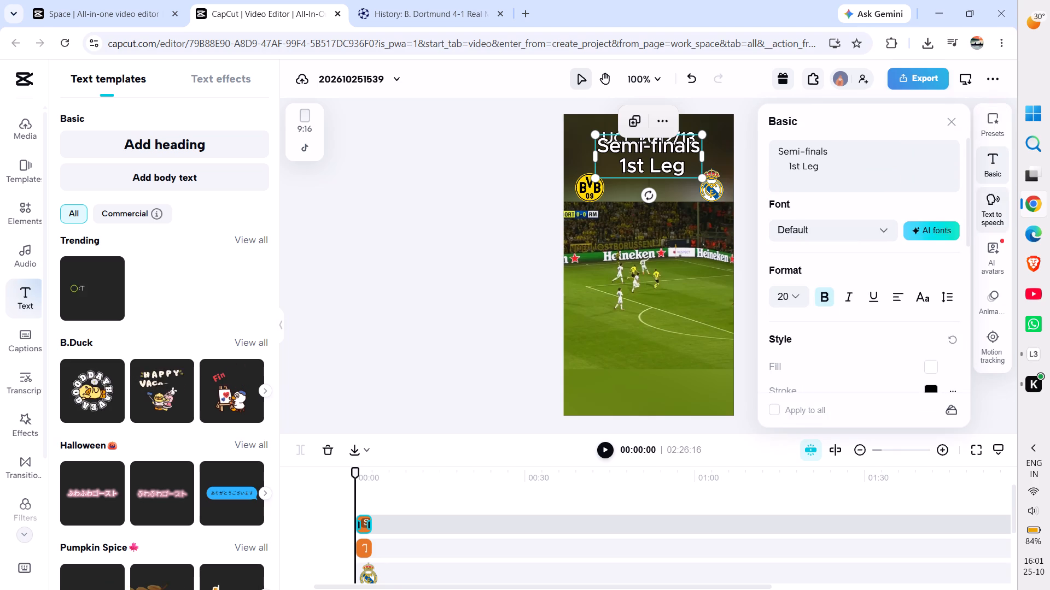
left_click(928, 368)
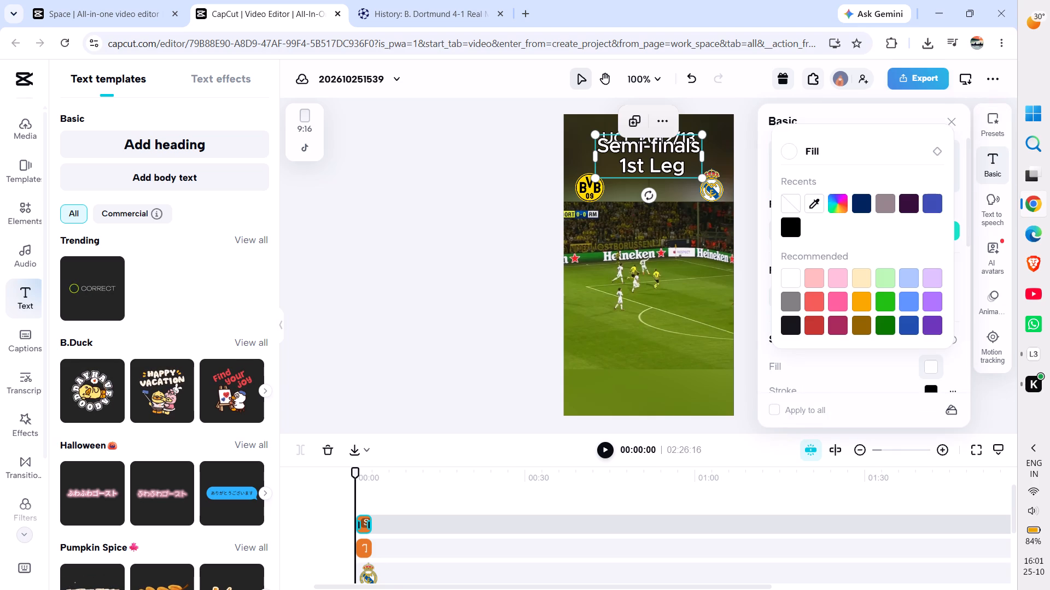
left_click(859, 274)
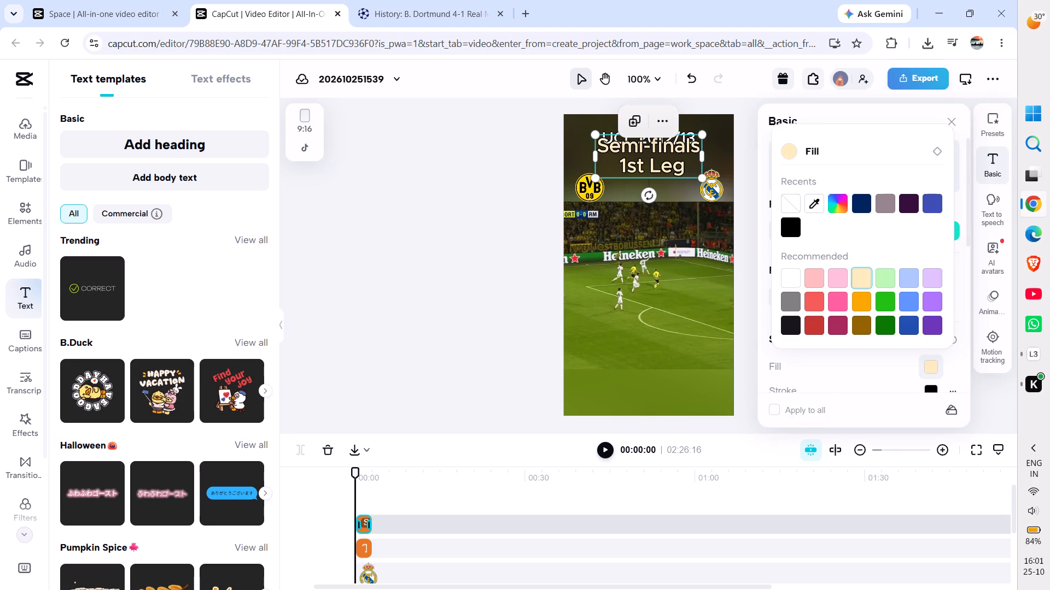
left_click(991, 163)
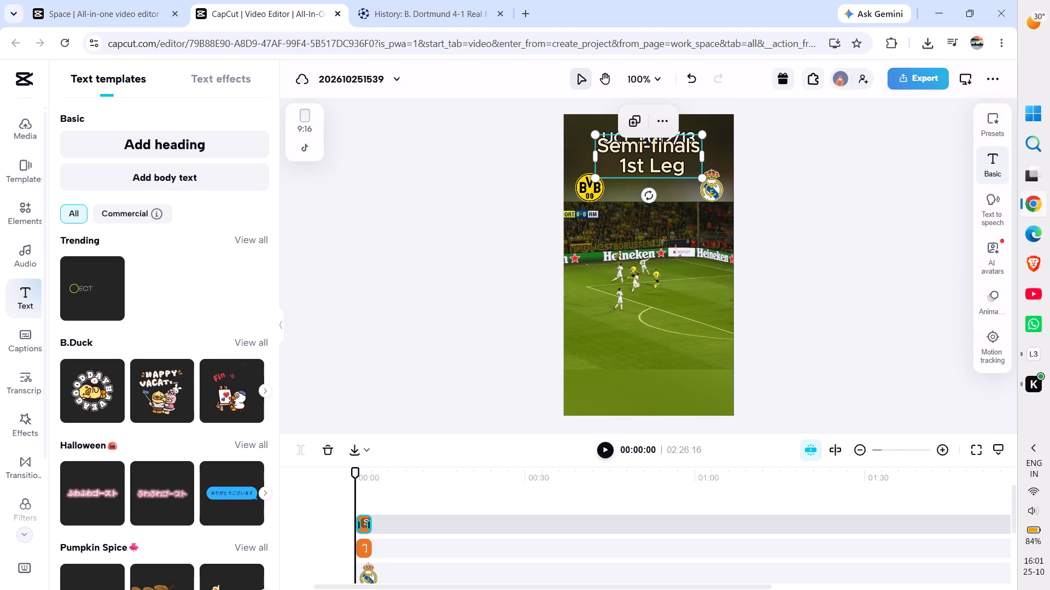
Scale the "Semi-finals 1st Leg" heading to 50% and position it centred just below the "UCL 2012/13" heading.
left_click(990, 161)
scroll(882, 258, "down", 4)
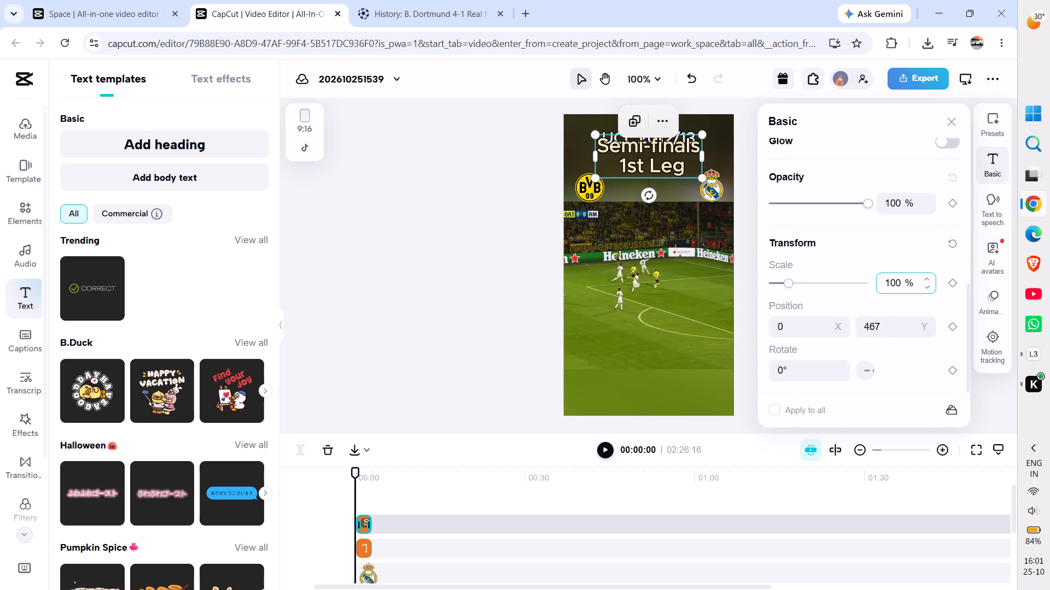
left_click(892, 284)
left_click(897, 285)
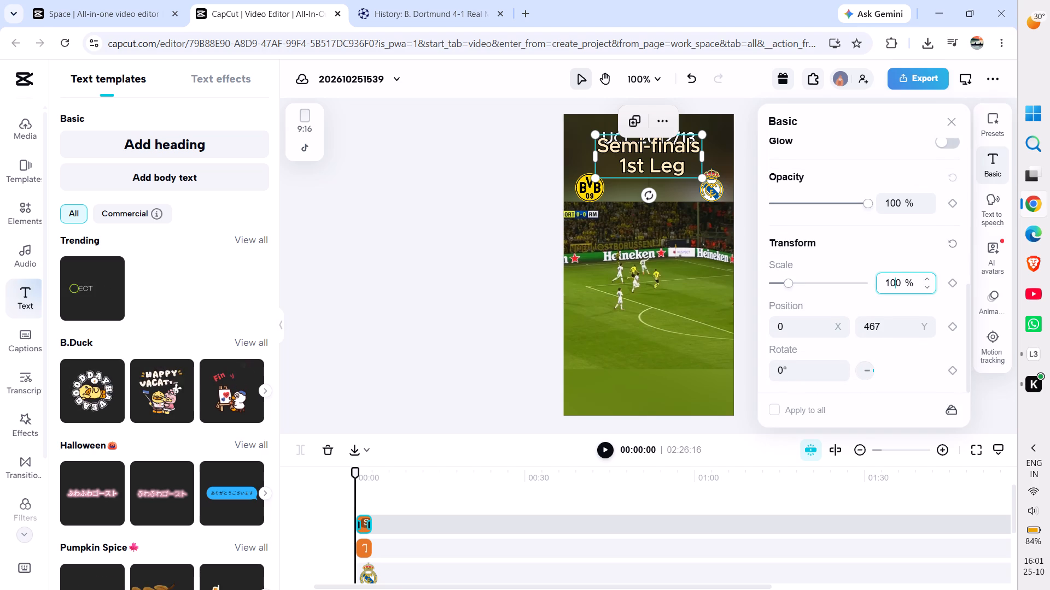
key("BackSpace")
key("BackSpace")
key("5")
key("Return")
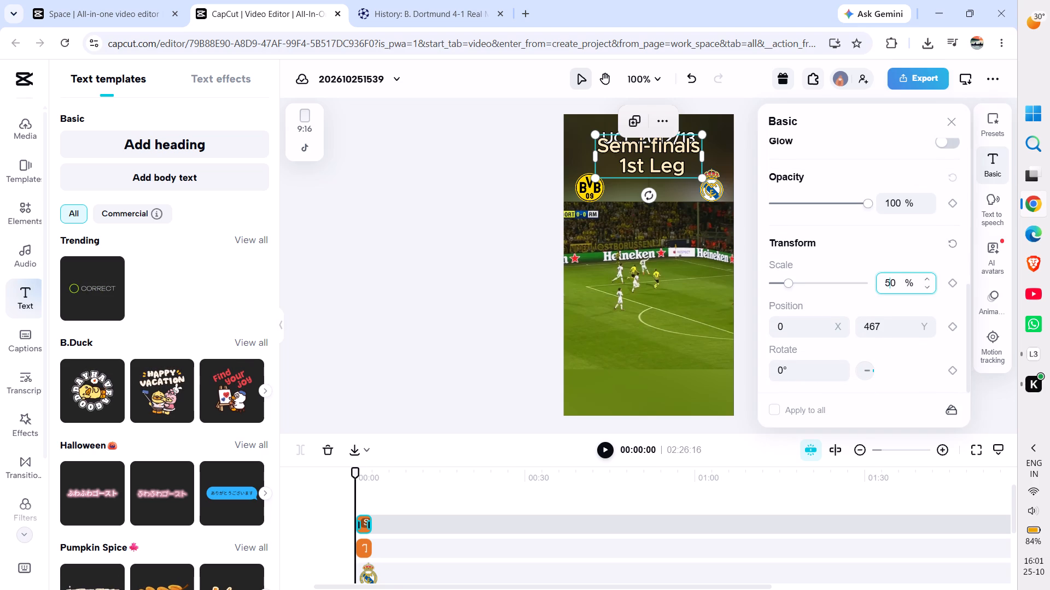
left_click(647, 157)
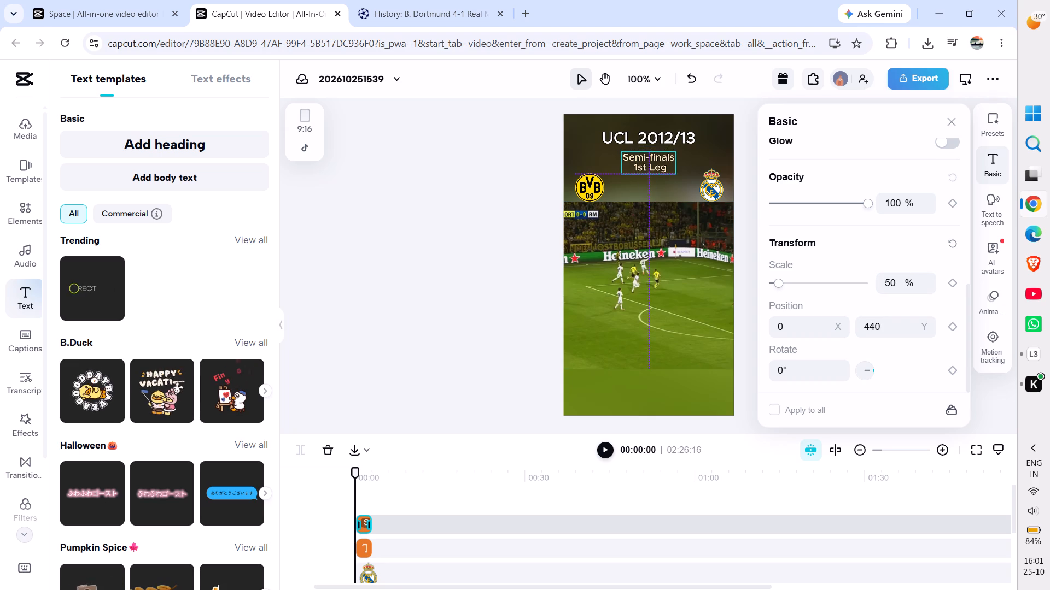
left_click(439, 223)
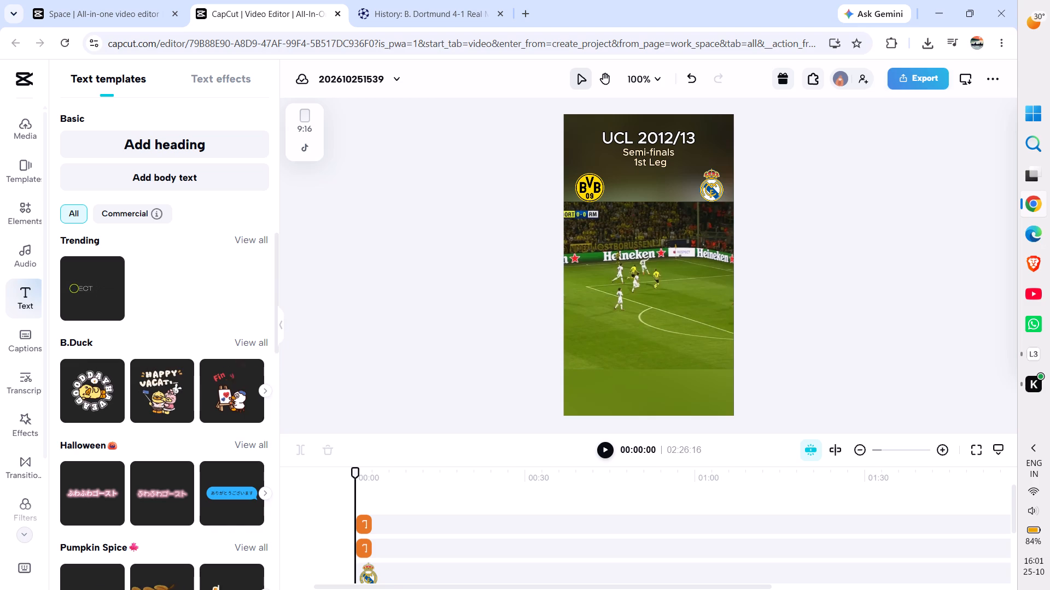
Add a new heading and replace its placeholder text with the score "0 - 0".
left_click(145, 137)
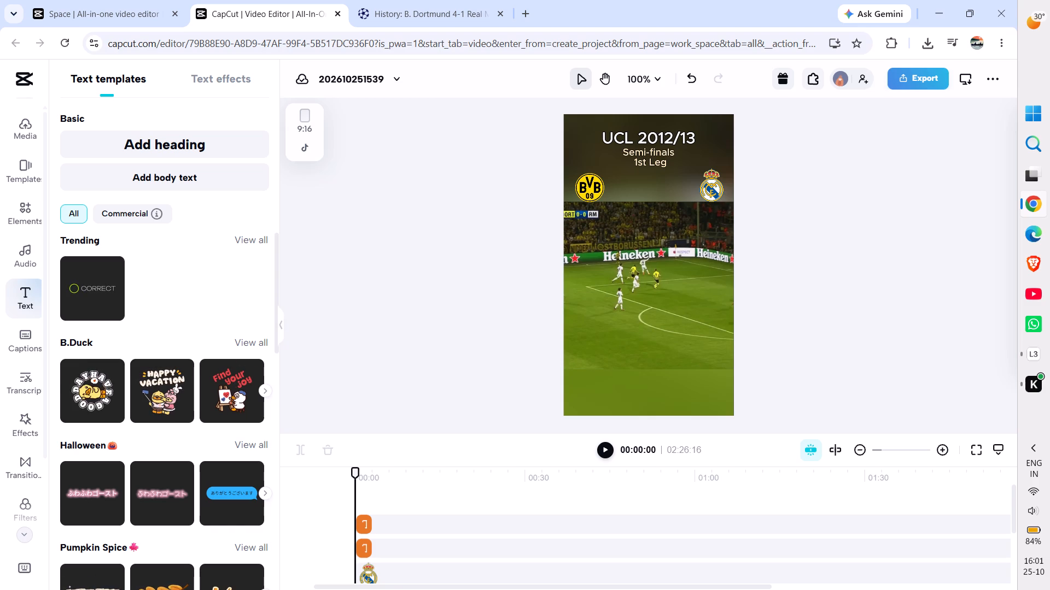
left_click(1007, 160)
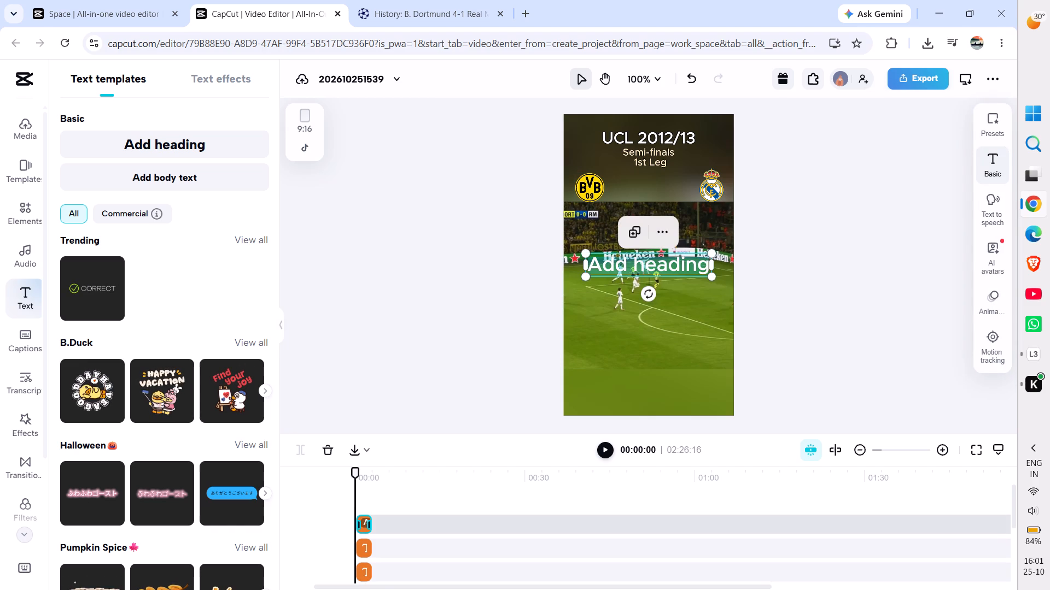
left_click(884, 168)
key("BackSpace")
key("BackSpace")
key("BackSpace")
key("BackSpace")
key("BackSpace")
key("BackSpace")
key("BackSpace")
key("BackSpace")
key("BackSpace")
key("BackSpace")
key("BackSpace")
key("BackSpace")
key("BackSpace")
key("BackSpace")
key("BackSpace")
key("BackSpace")
key("BackSpace")
key("BackSpace")
key("BackSpace")
key("BackSpace")
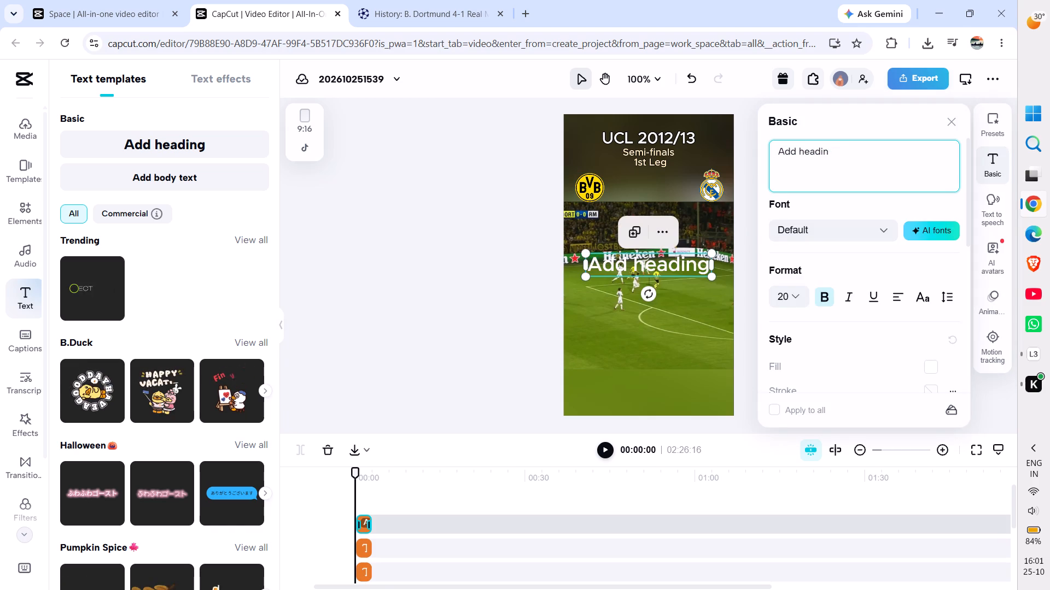
type("0")
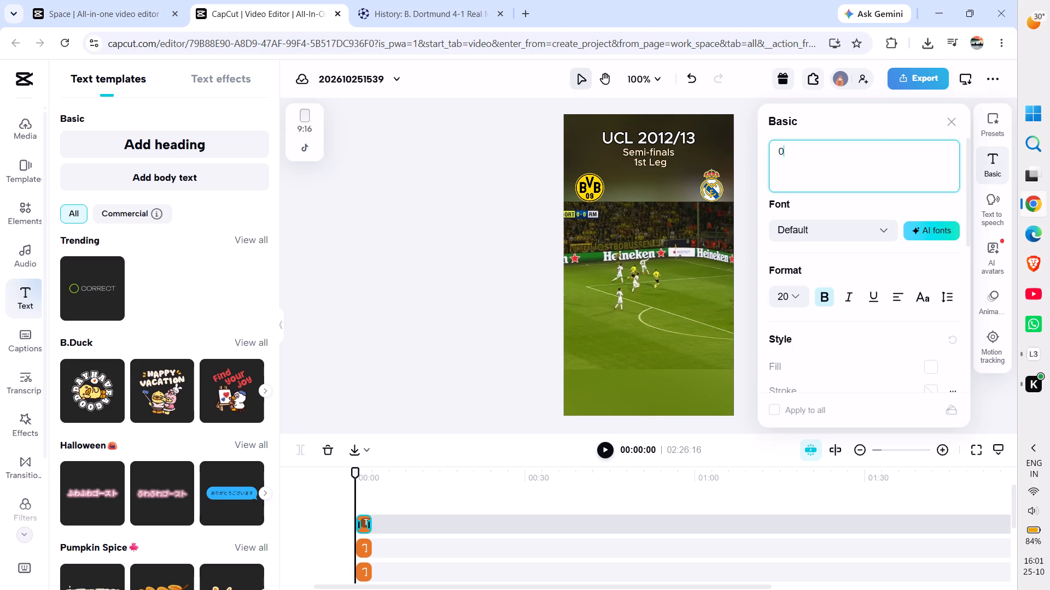
key("space")
type("-")
key("space")
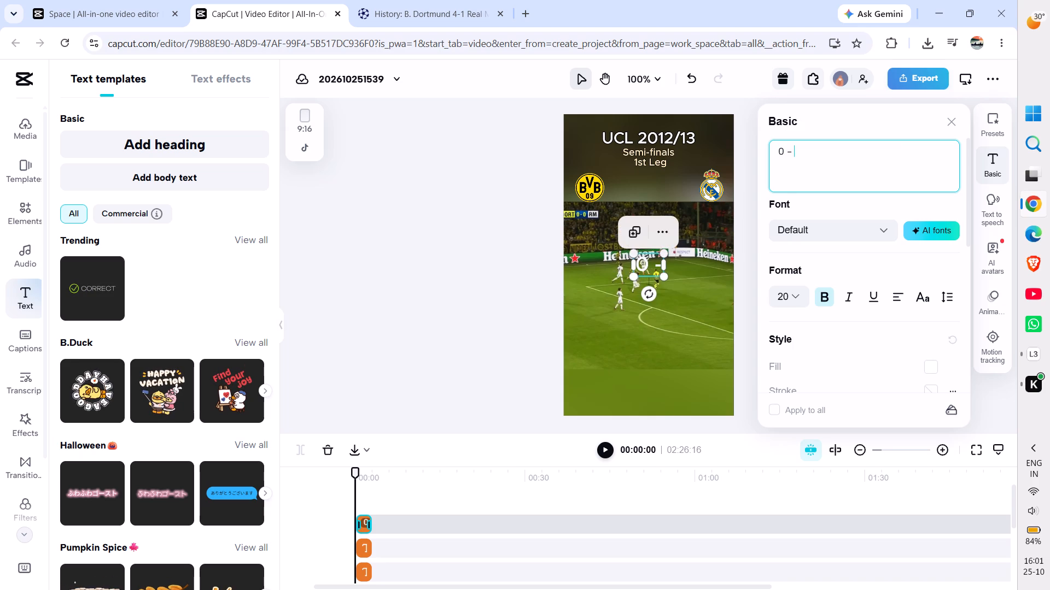
key("0")
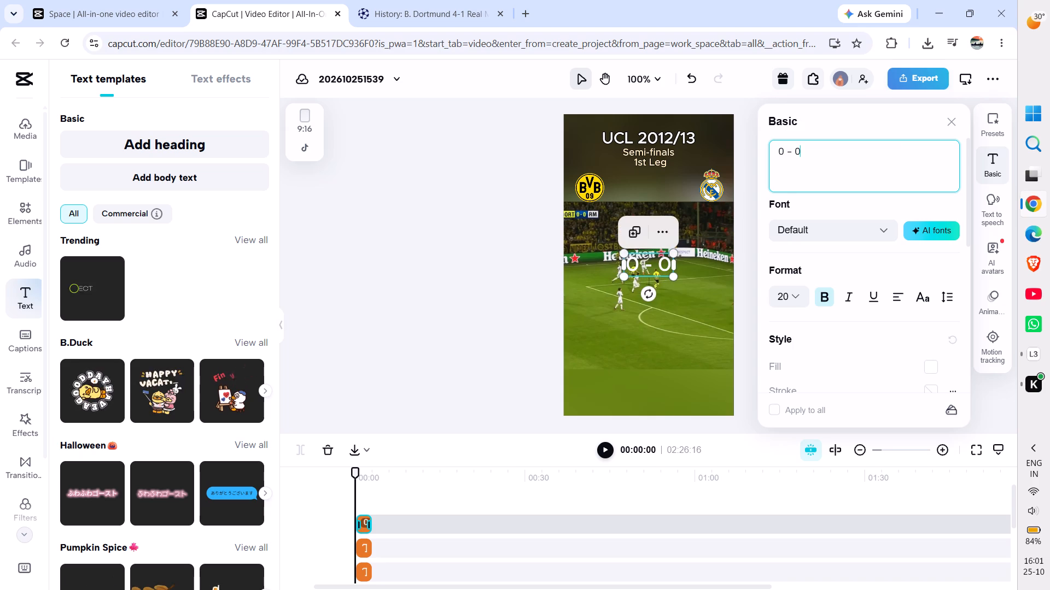
Move the "0 - 0" score heading up between the two club logos, centred horizontally.
left_click_drag(638, 259, 638, 183)
left_click(350, 250)
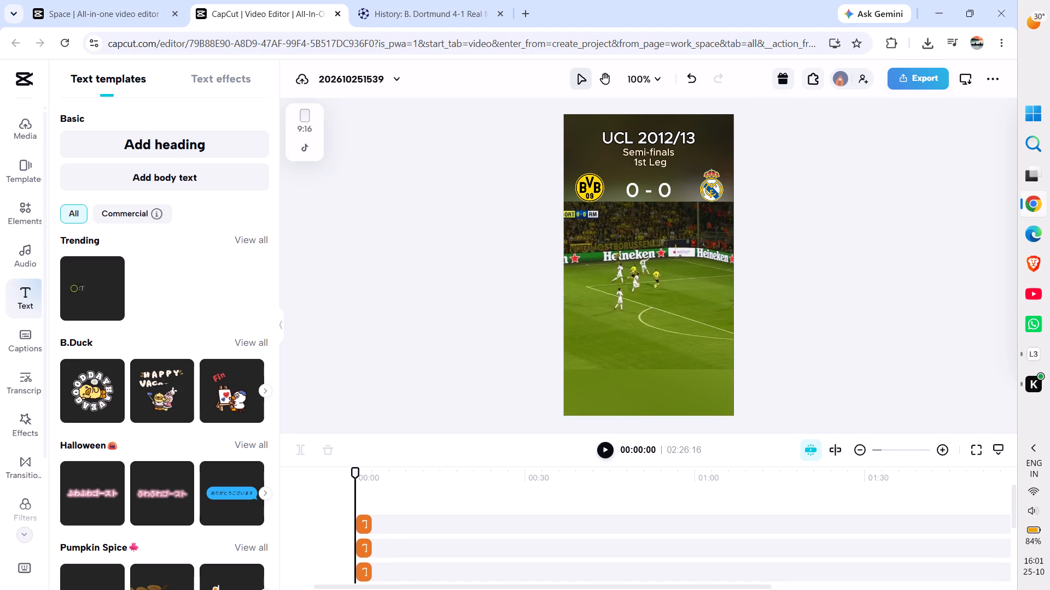
Apply the white text with black outline preset to the "0 - 0" score heading.
left_click(648, 196)
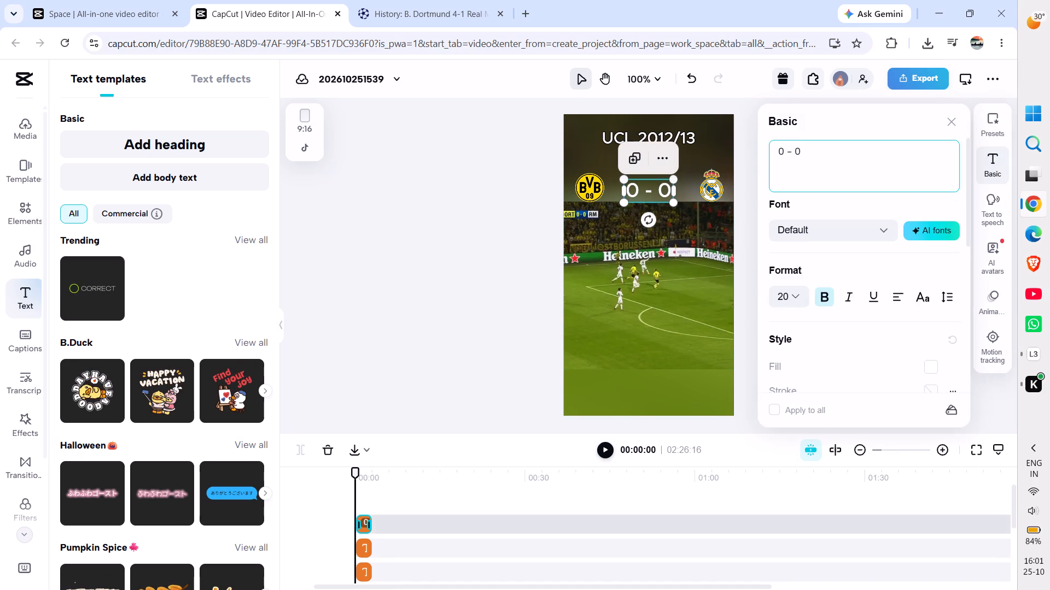
left_click(995, 123)
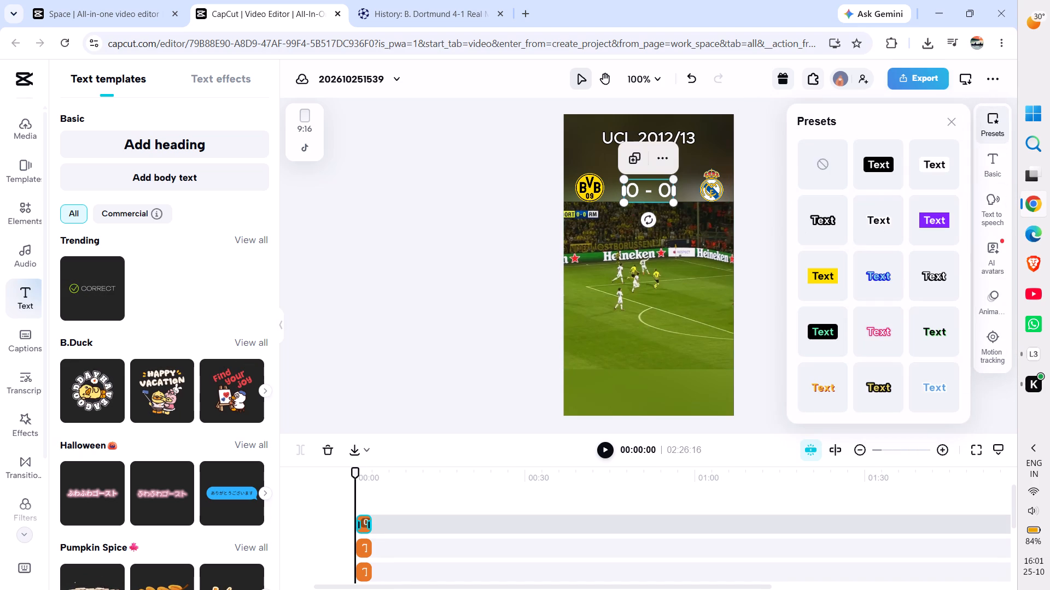
left_click(809, 221)
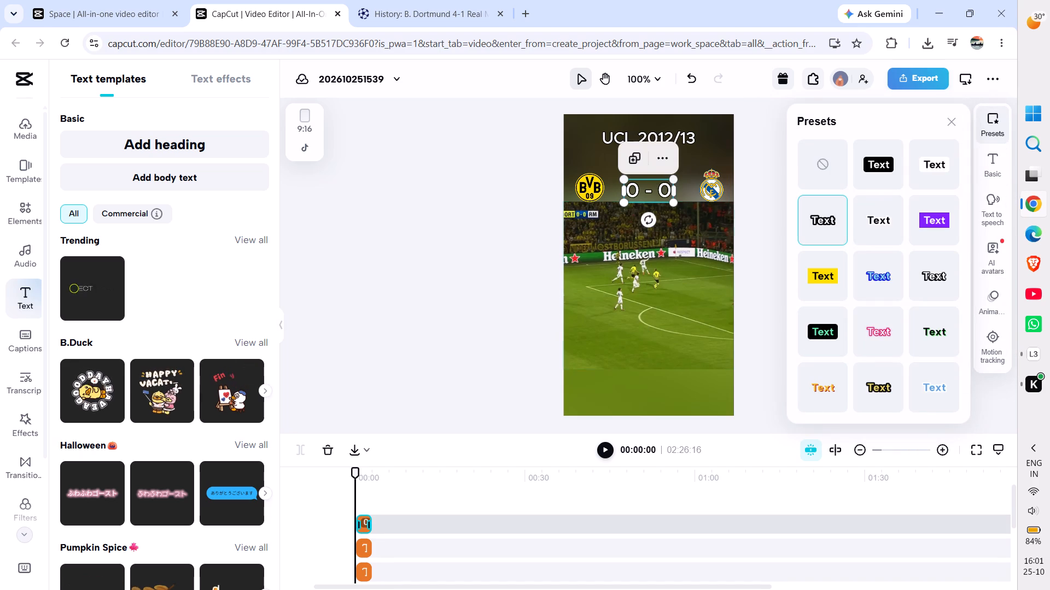
left_click(473, 236)
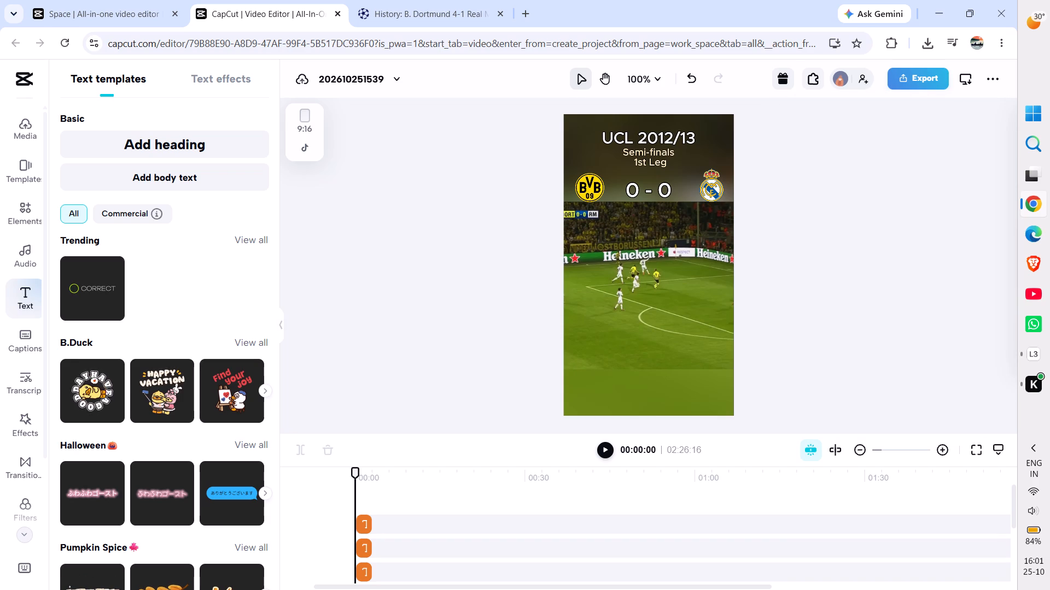
Extend the Borussia Dortmund logo clip on the timeline to the end of the match video, at 02:26:16.
scroll(398, 493, "down", 2)
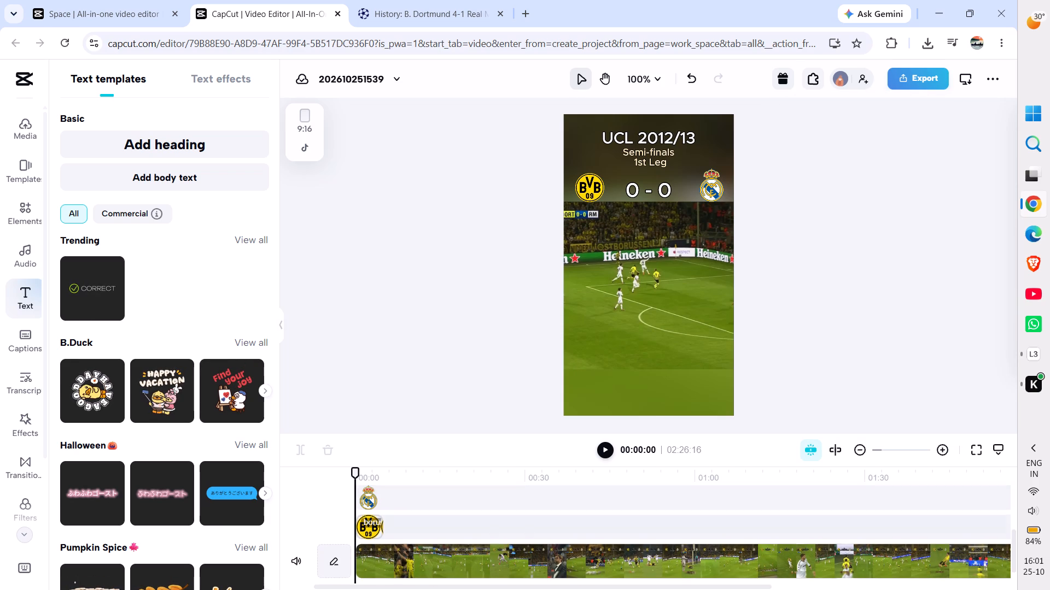
left_click(376, 522)
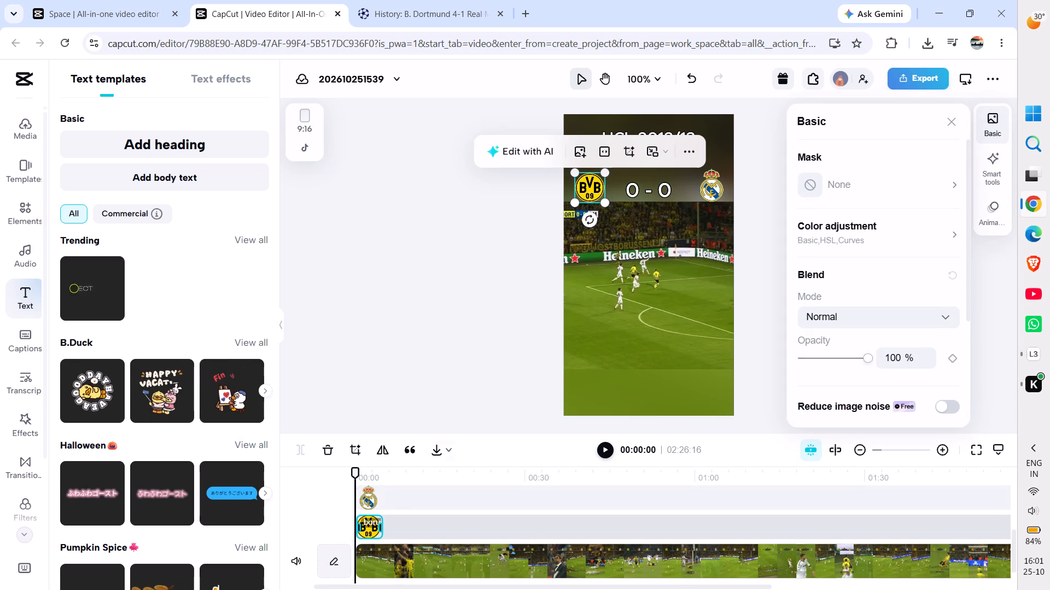
key("ctrl+slash")
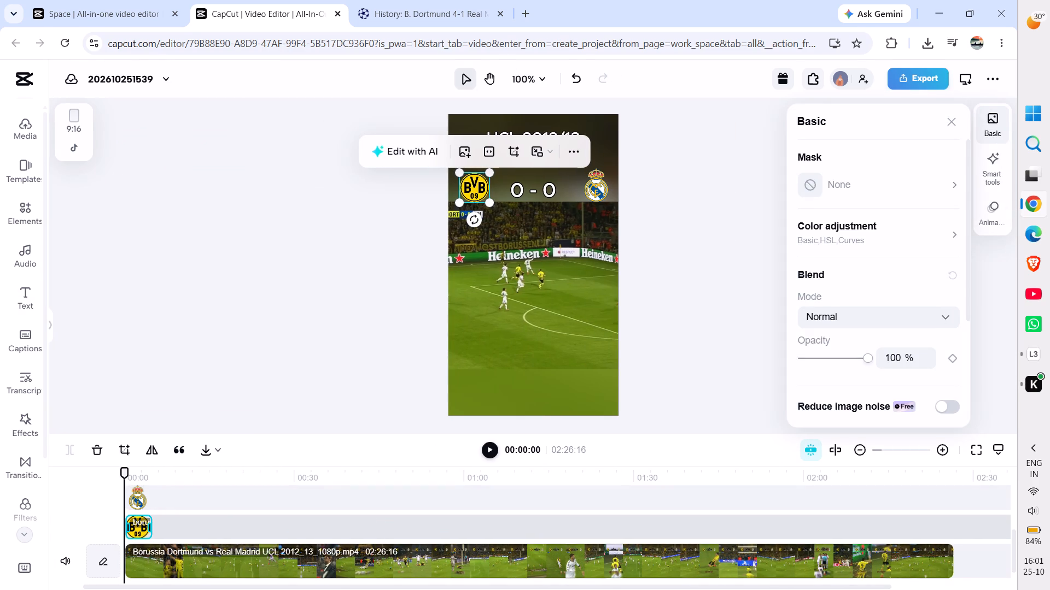
left_click_drag(151, 527, 184, 528)
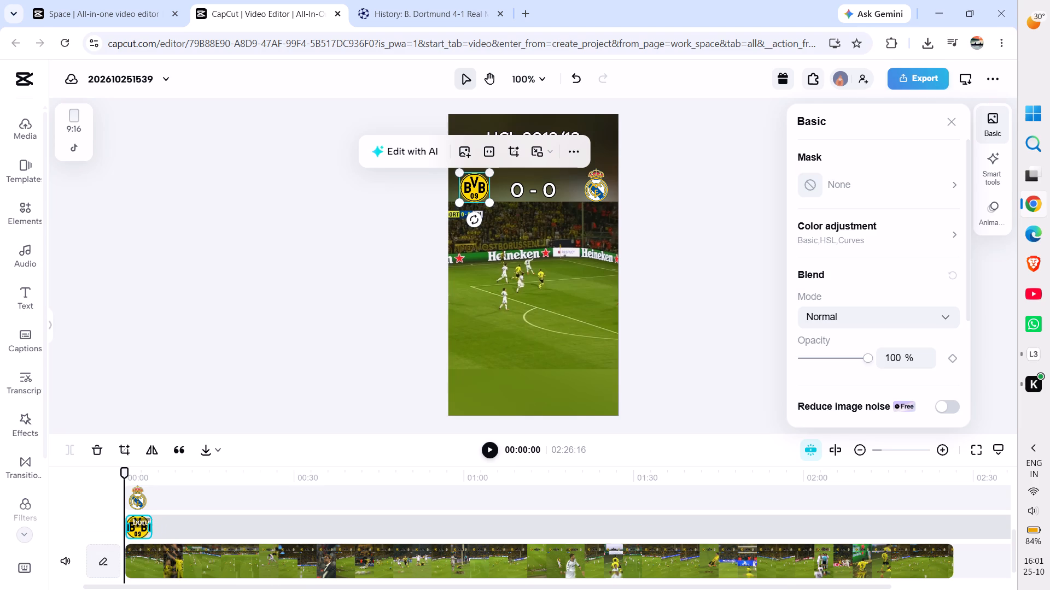
left_click_drag(184, 528, 888, 520)
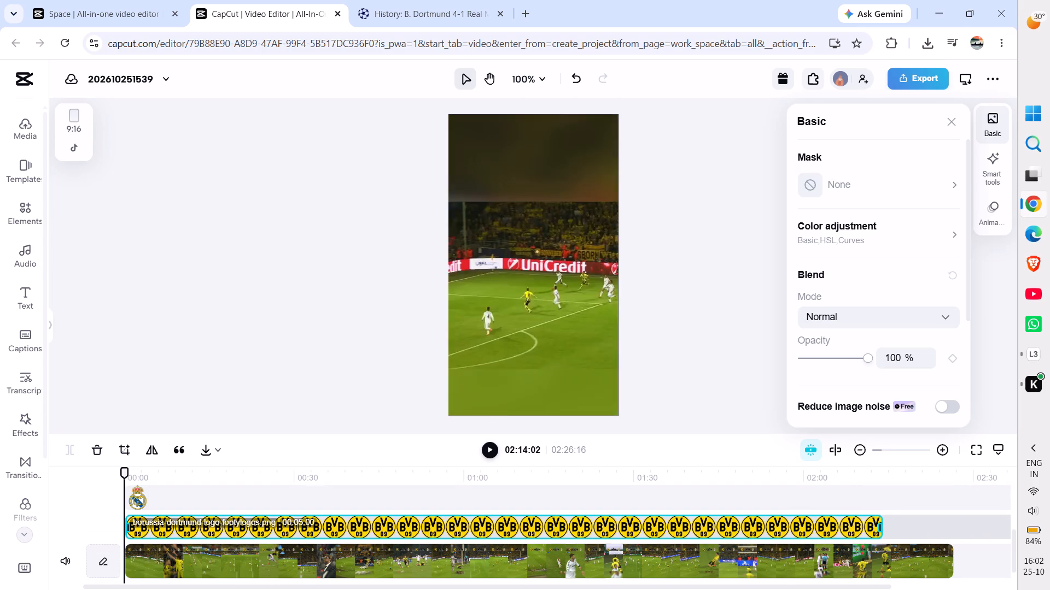
left_click_drag(888, 520, 955, 526)
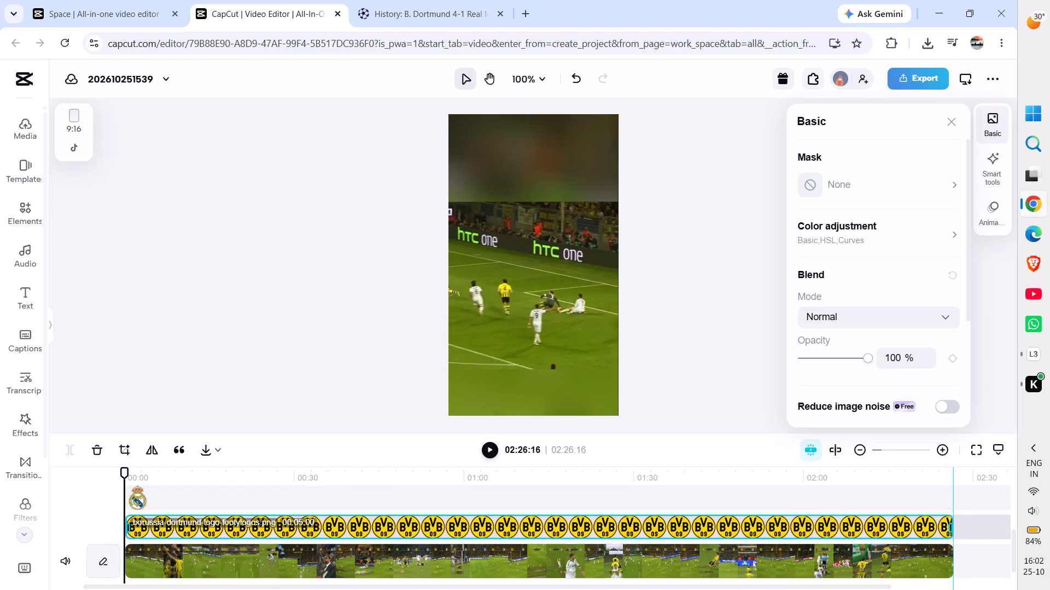
Extend the Real Madrid logo clip on the timeline to the end of the match video, at 02:26:16.
scroll(794, 524, "up", 1)
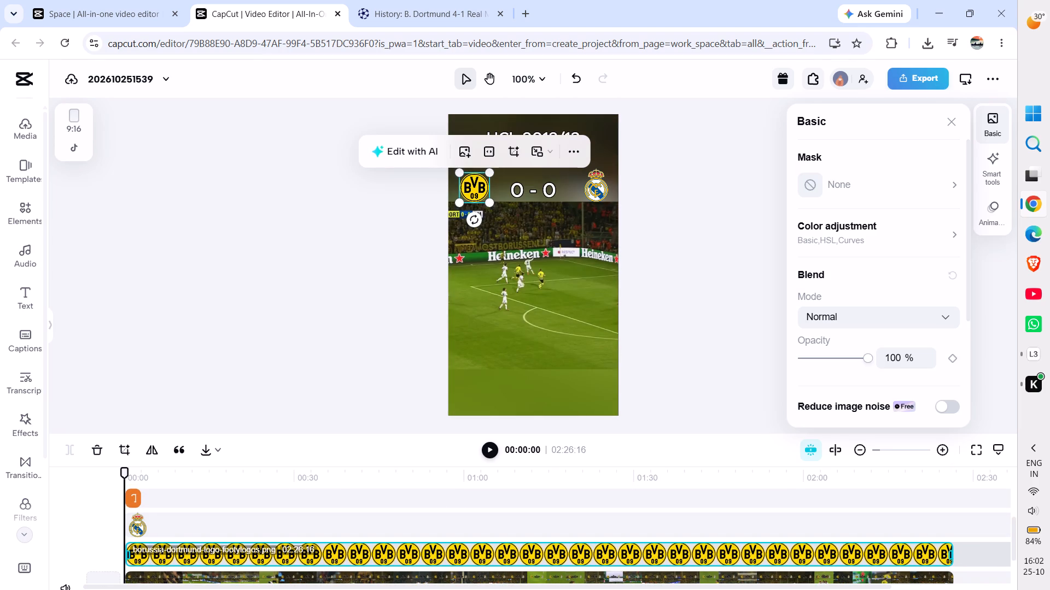
left_click(138, 522)
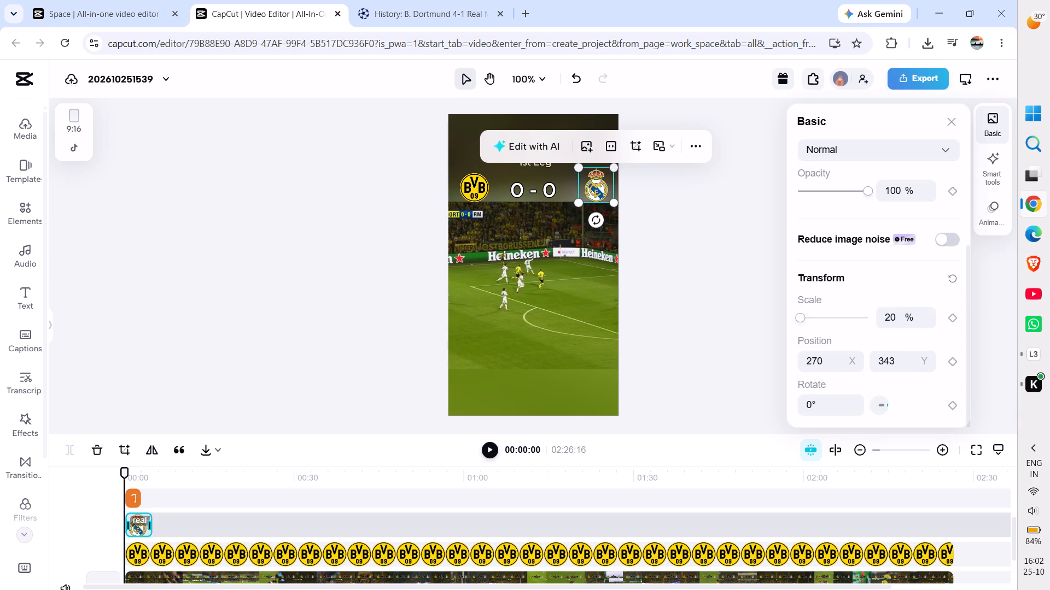
left_click_drag(150, 522, 637, 500)
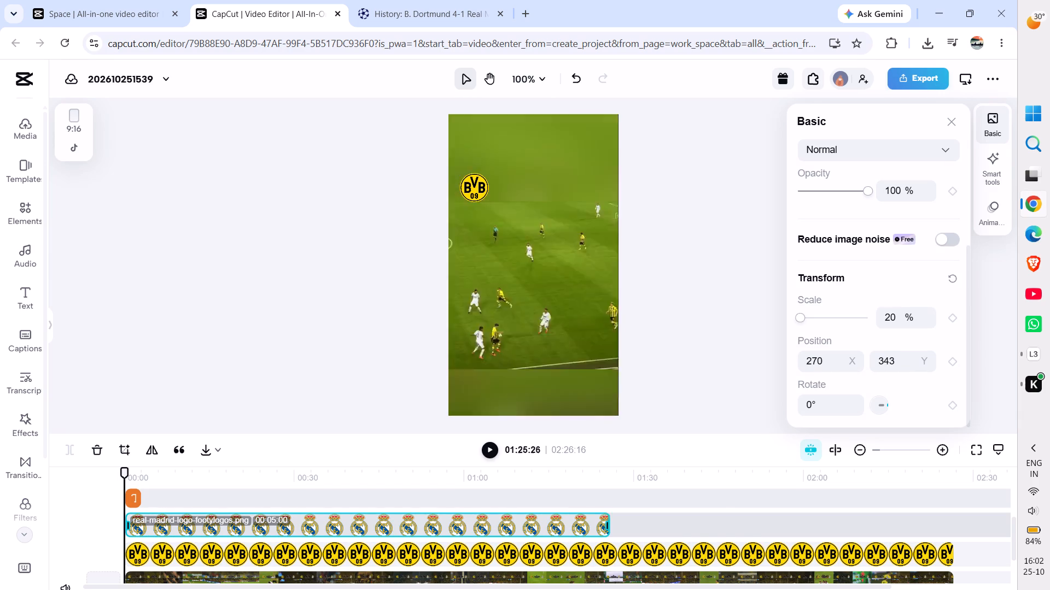
left_click_drag(637, 500, 959, 508)
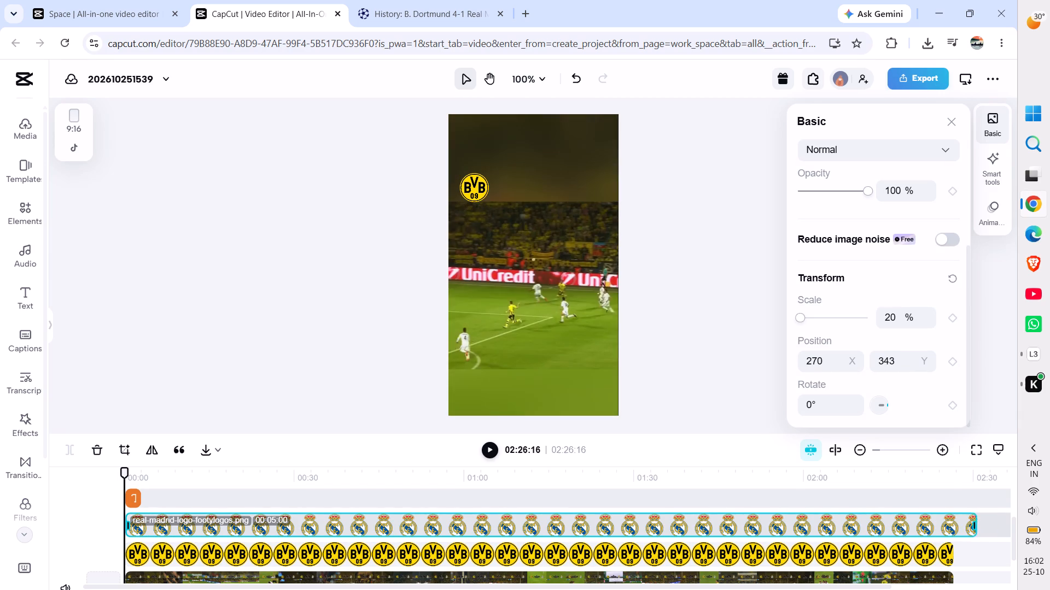
left_click_drag(959, 508, 955, 508)
Extend the "UCL 2012/13" heading clip on the timeline to the end of the match video, at 02:26:16.
scroll(713, 521, "up", 1)
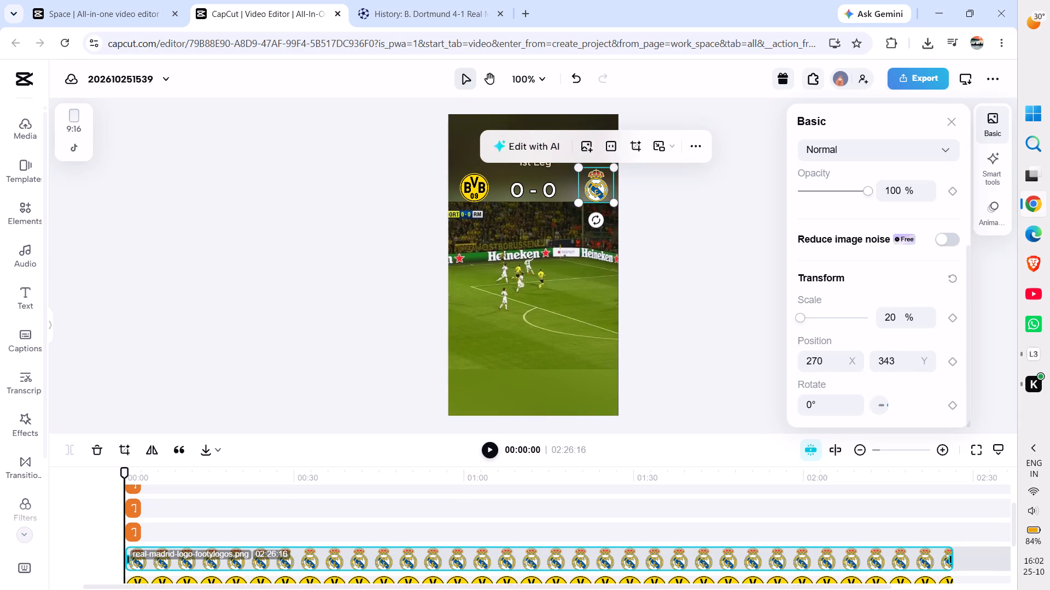
scroll(713, 521, "up", 1)
left_click(135, 536)
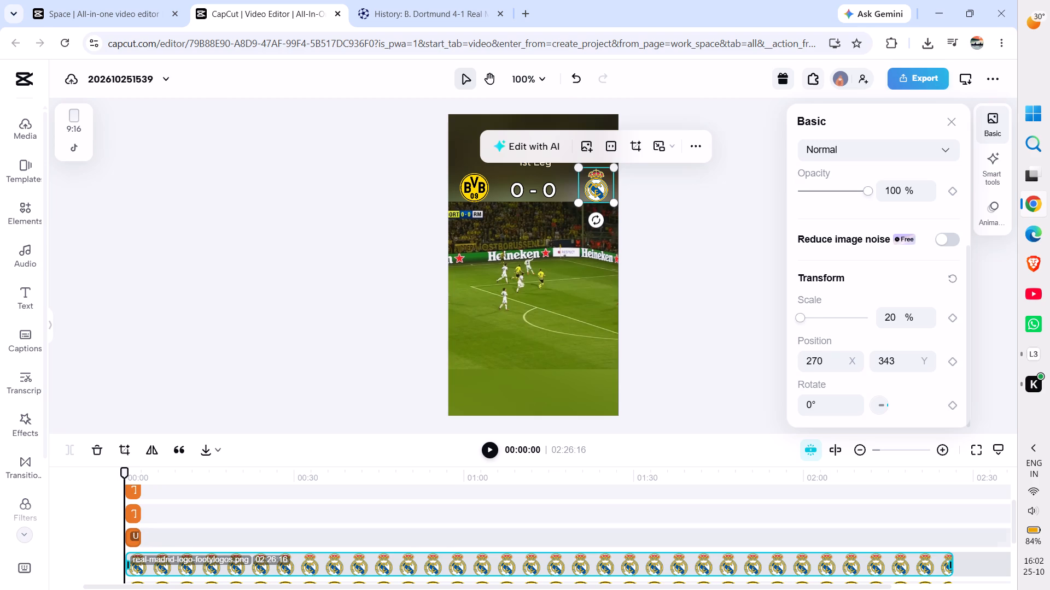
left_click_drag(139, 536, 628, 508)
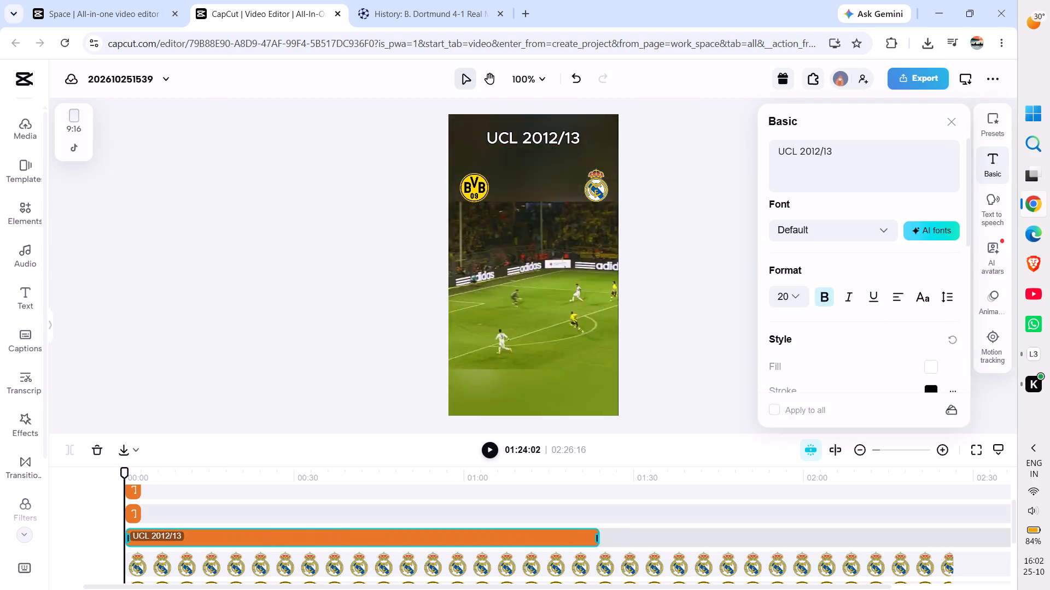
left_click_drag(628, 508, 938, 521)
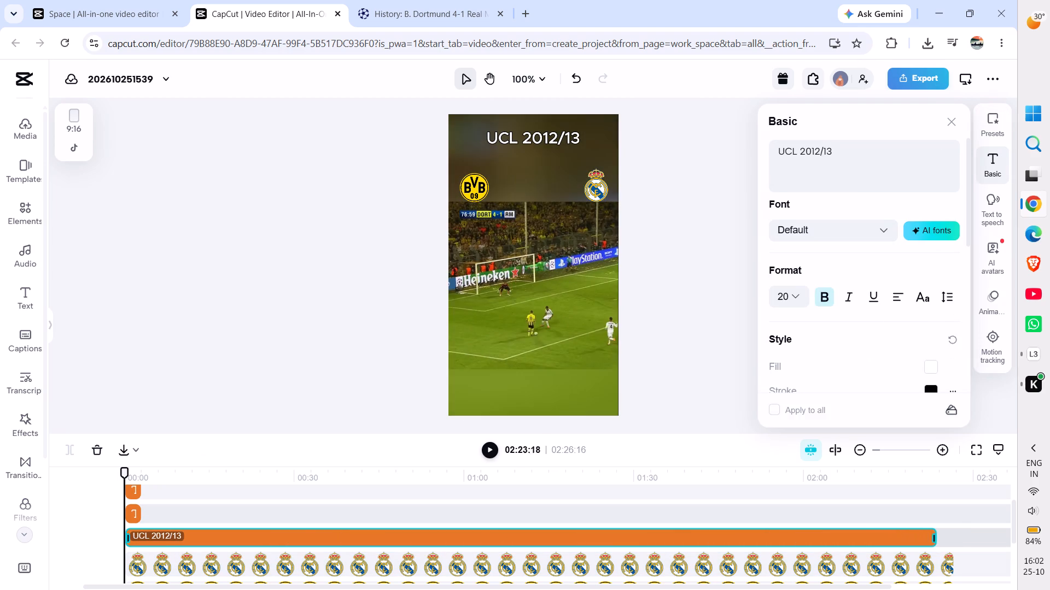
left_click_drag(938, 521, 960, 532)
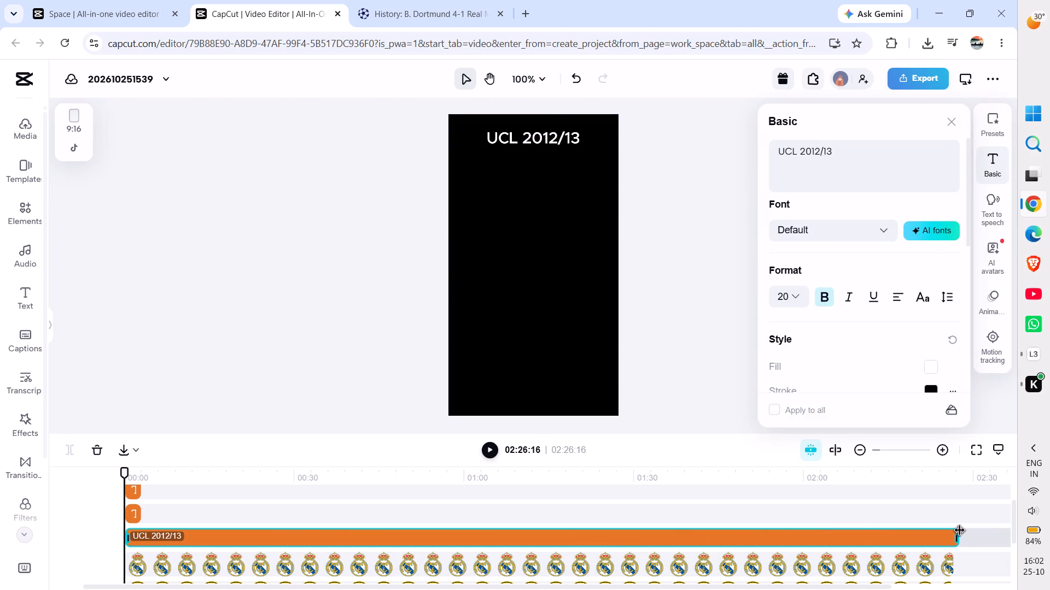
left_click_drag(960, 532, 958, 532)
Extend the "Semi-finals 1st Leg" heading clip on the timeline to the end of the match video, at 02:26:16.
scroll(610, 524, "up", 1)
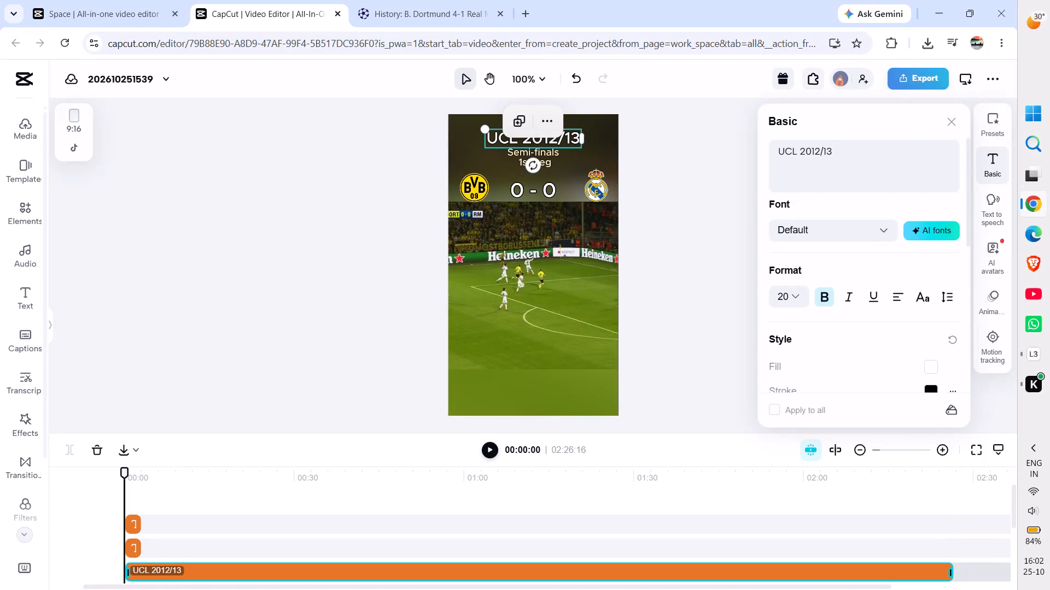
scroll(610, 524, "up", 1)
left_click(130, 550)
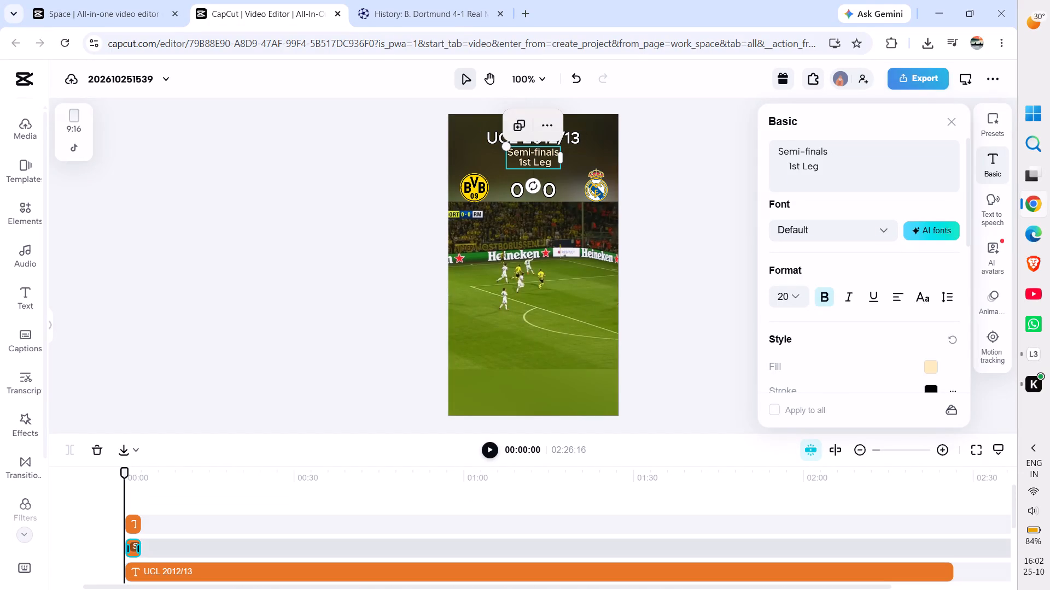
left_click_drag(138, 548, 778, 527)
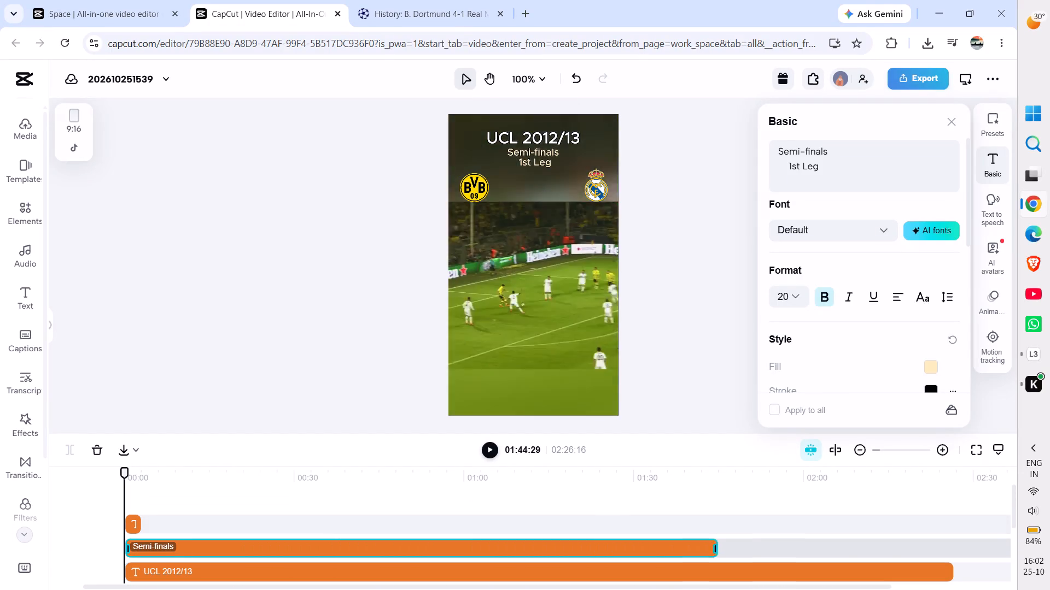
left_click_drag(778, 527, 1010, 540)
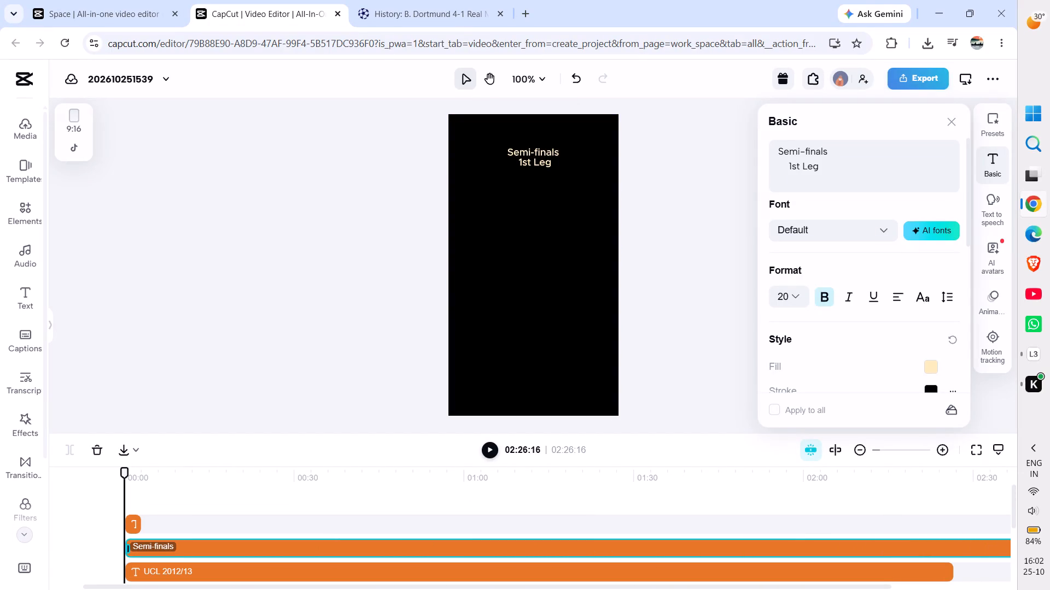
left_click_drag(1010, 540, 958, 544)
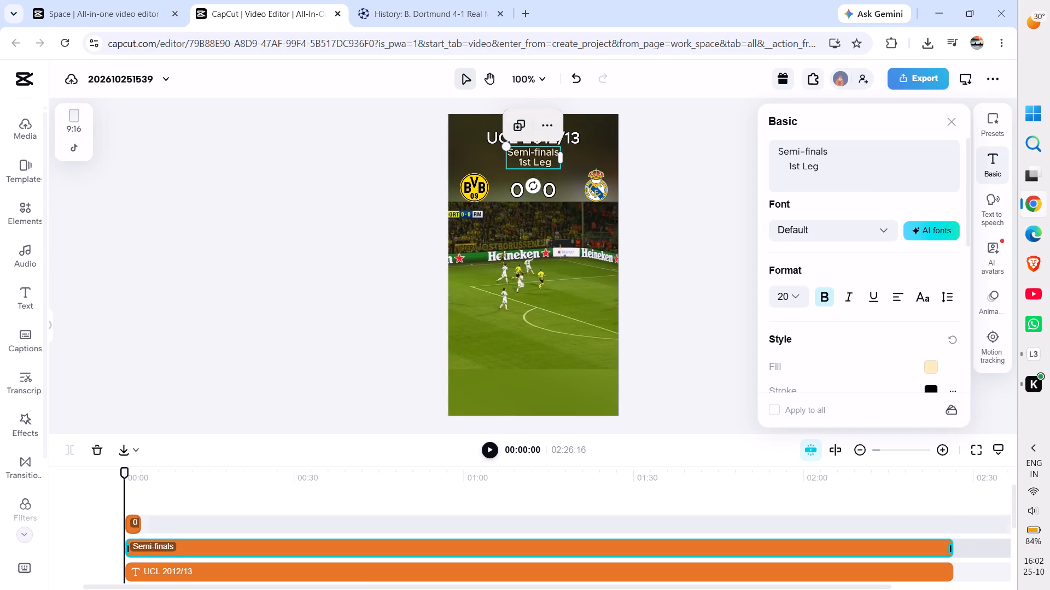
Extend the "0 - 0" score clip on the timeline to the end of the match video, at 02:26:16.
left_click(130, 530)
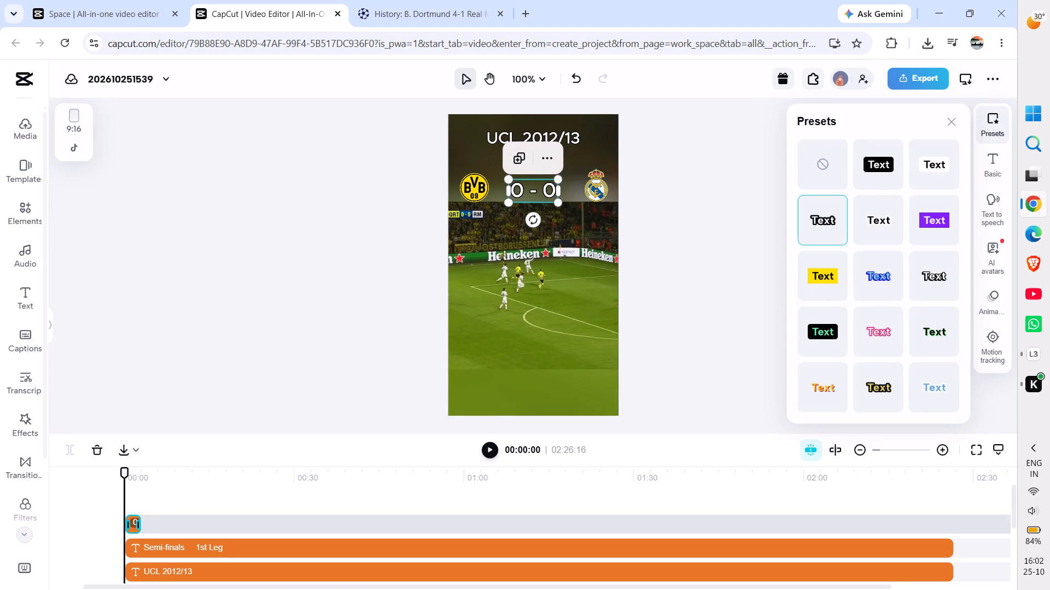
left_click(136, 523)
left_click_drag(138, 523, 714, 490)
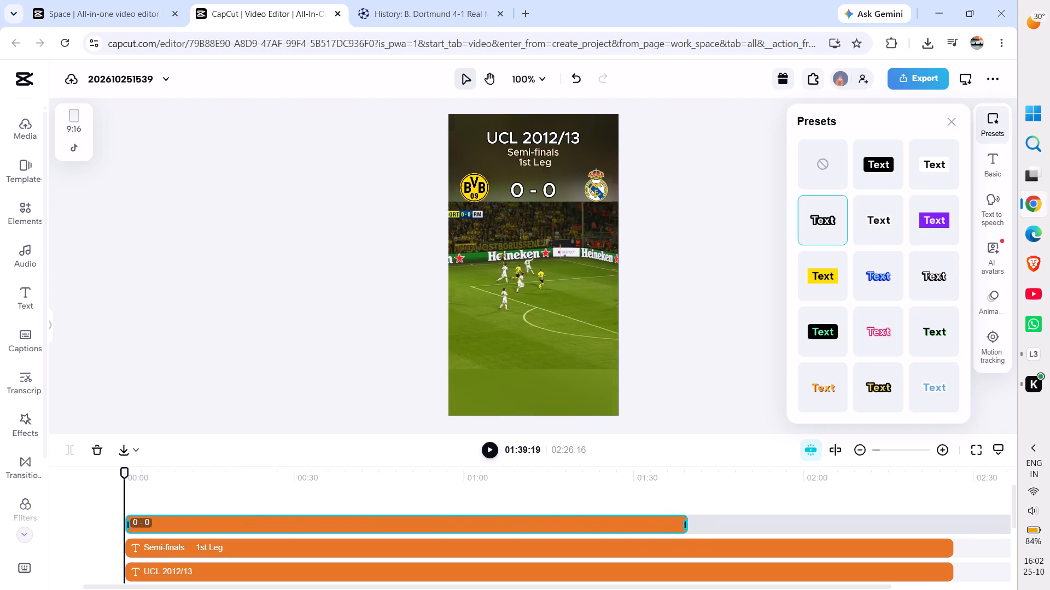
left_click_drag(714, 490, 956, 515)
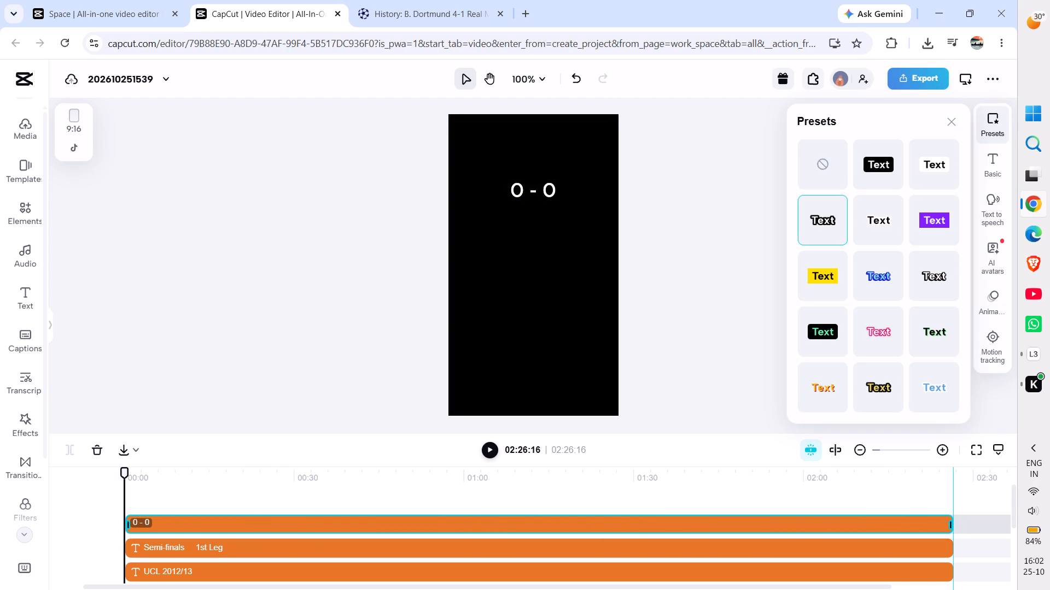
left_click_drag(956, 515, 955, 515)
left_click(710, 338)
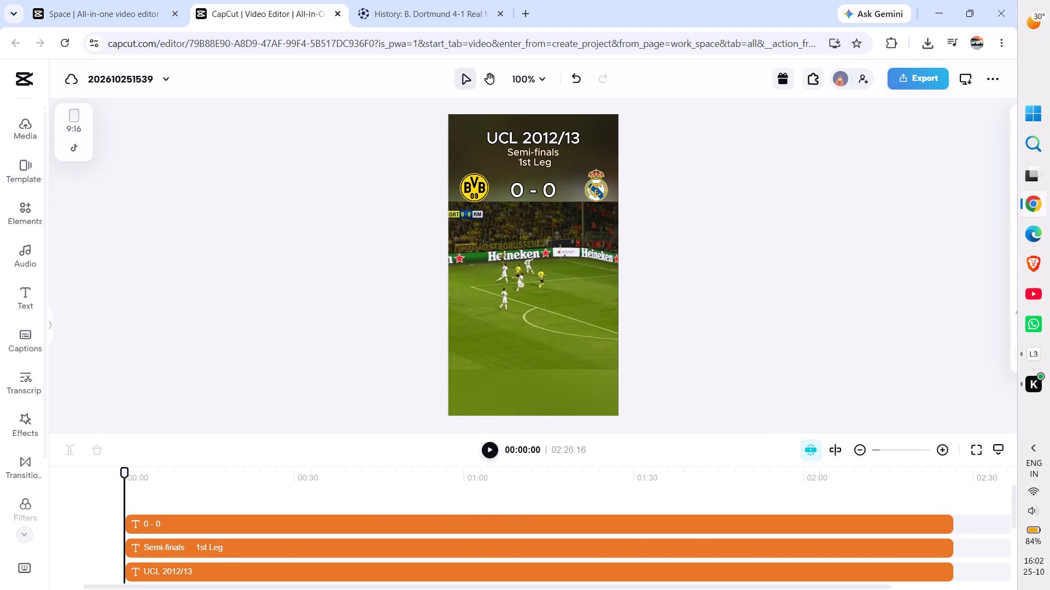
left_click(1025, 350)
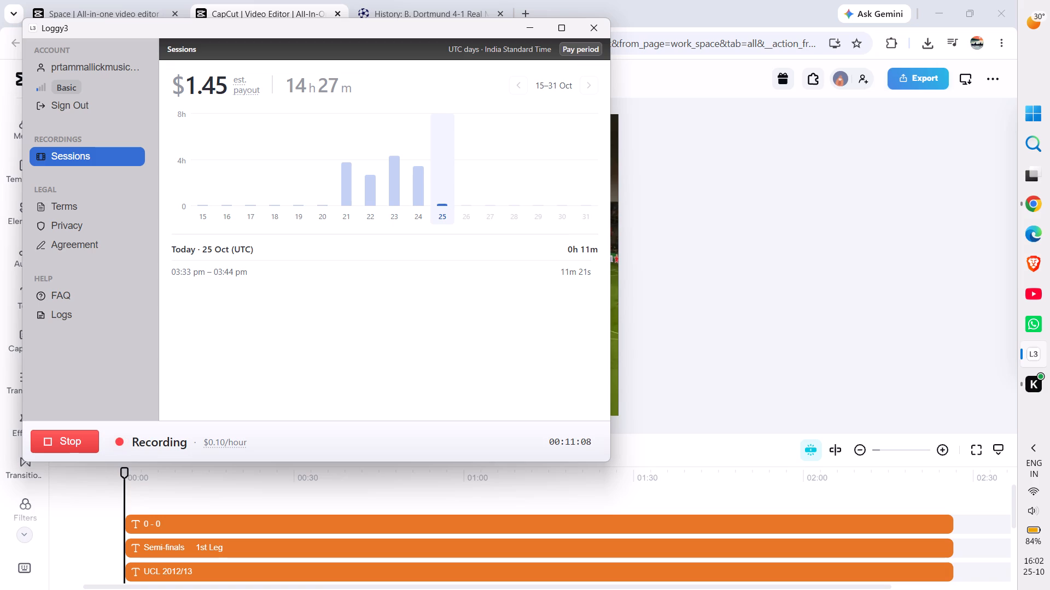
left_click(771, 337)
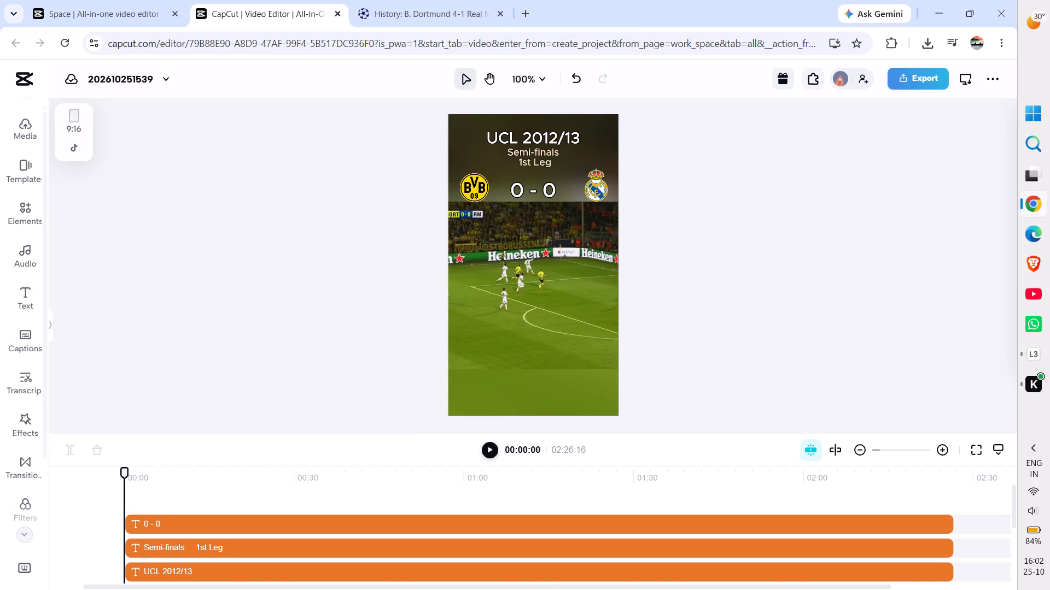
With the preview at 200%, move the Borussia Dortmund logo slightly inward, closer to the "0 - 0" score.
left_click(530, 73)
left_click(503, 250)
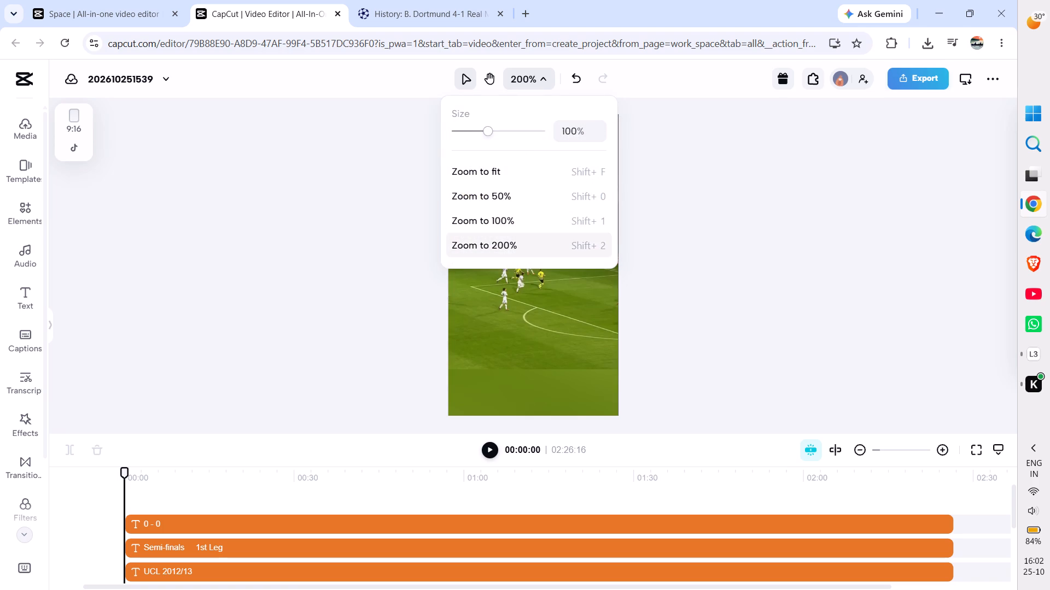
left_click(162, 284)
scroll(457, 214, "up", 2)
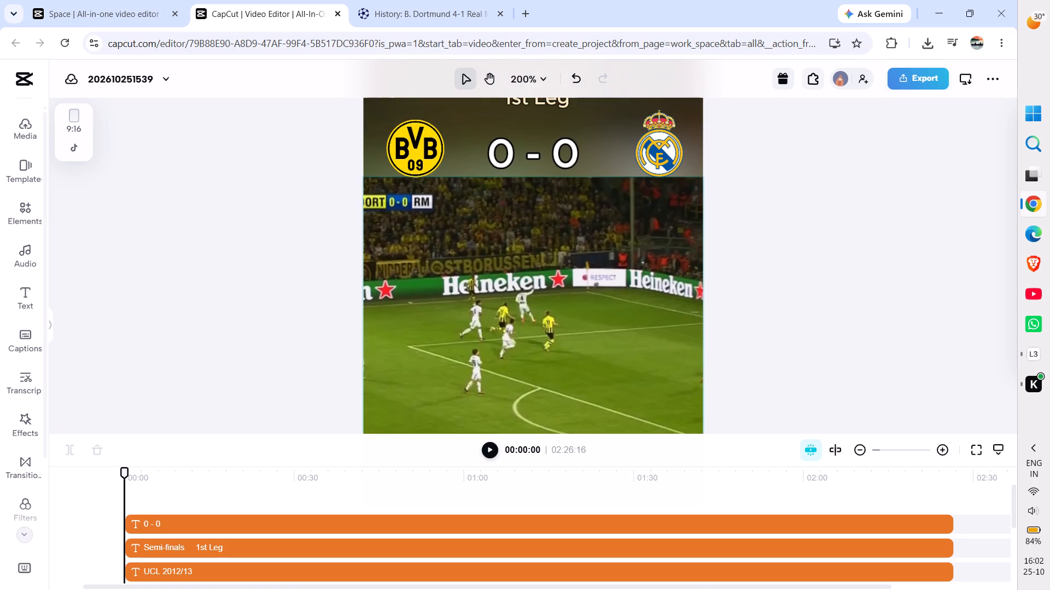
scroll(457, 214, "up", 3)
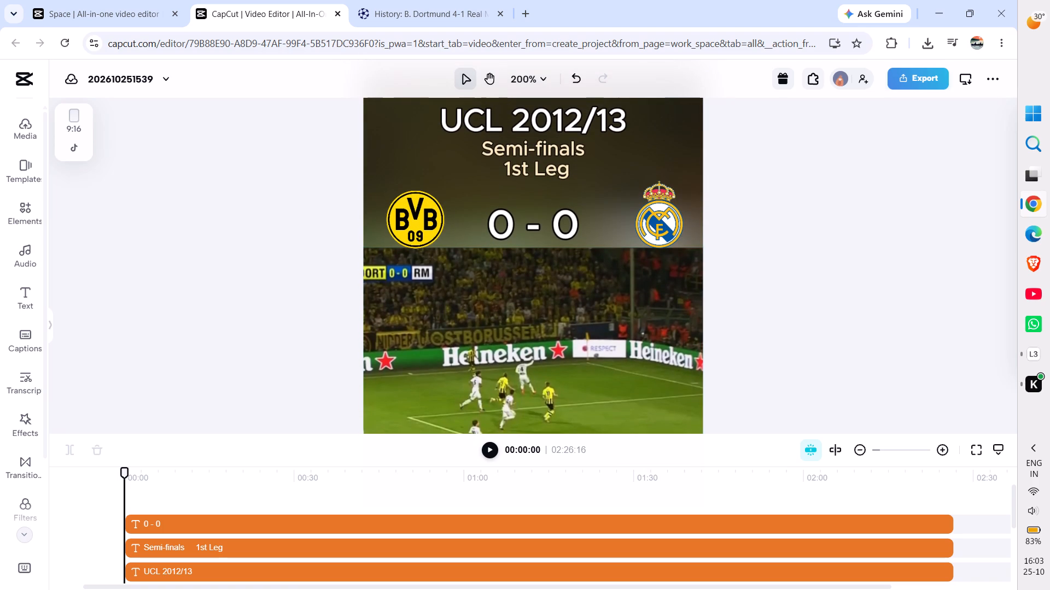
left_click_drag(405, 214, 412, 209)
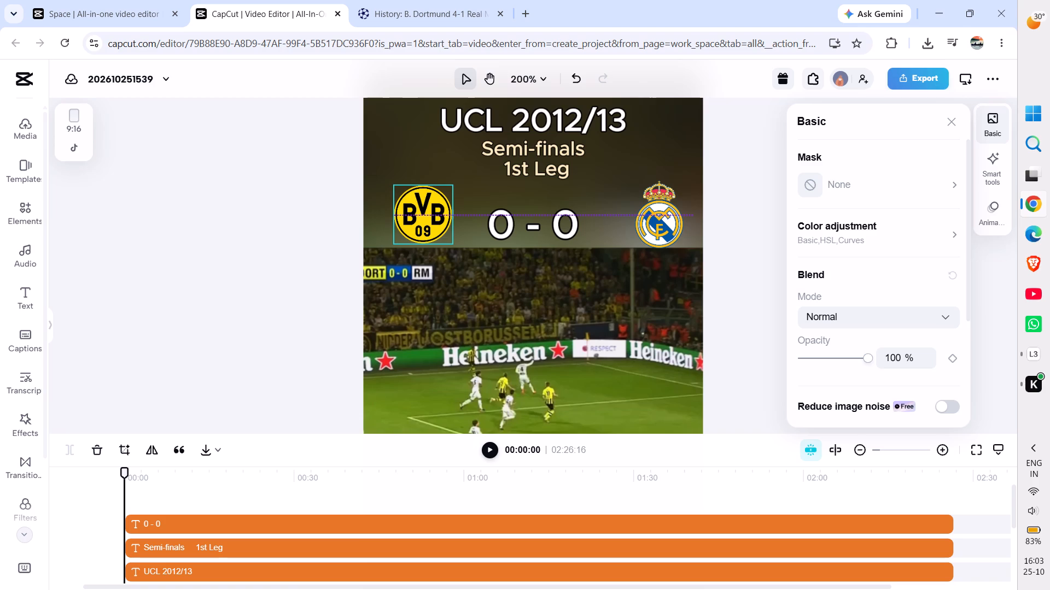
left_click_drag(412, 209, 412, 210)
left_click_drag(424, 214, 425, 208)
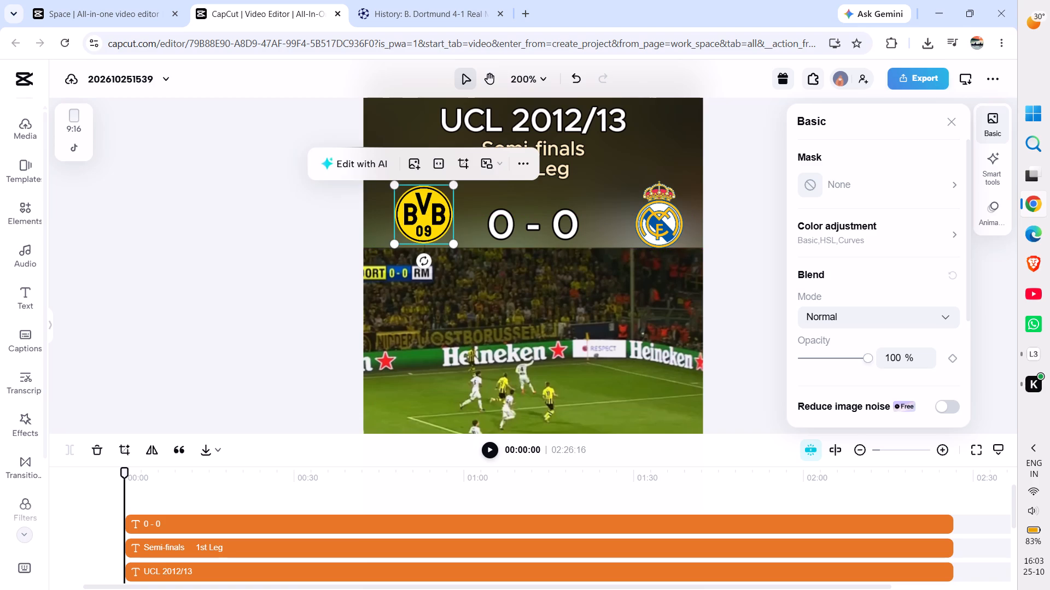
left_click(253, 237)
Lower the Borussia Dortmund logo slightly so its bottom edge aligns with the top edge of the match footage.
left_click(524, 81)
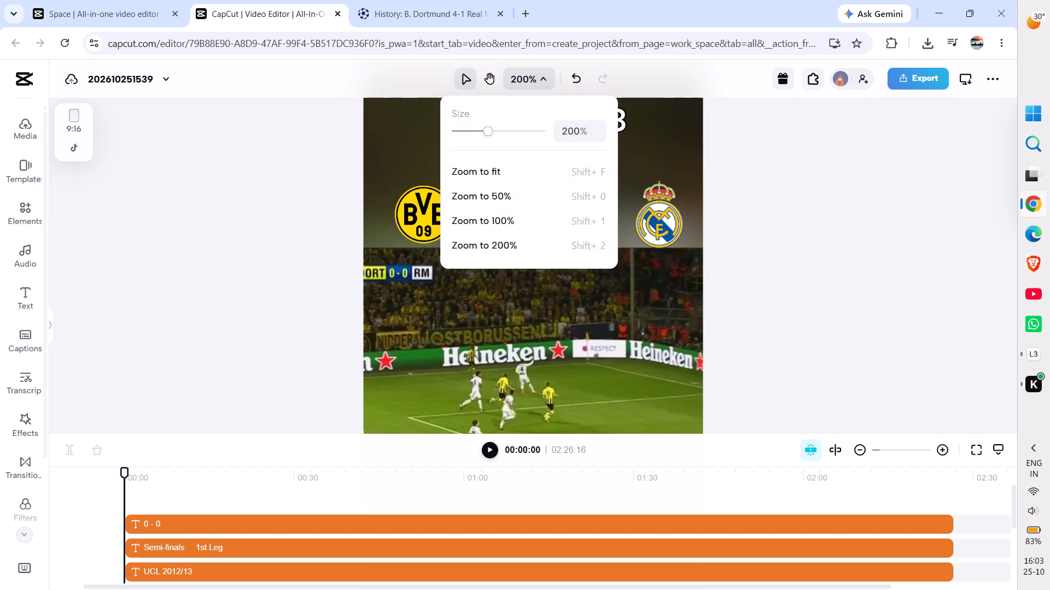
left_click(267, 268)
scroll(353, 278, "up", 1)
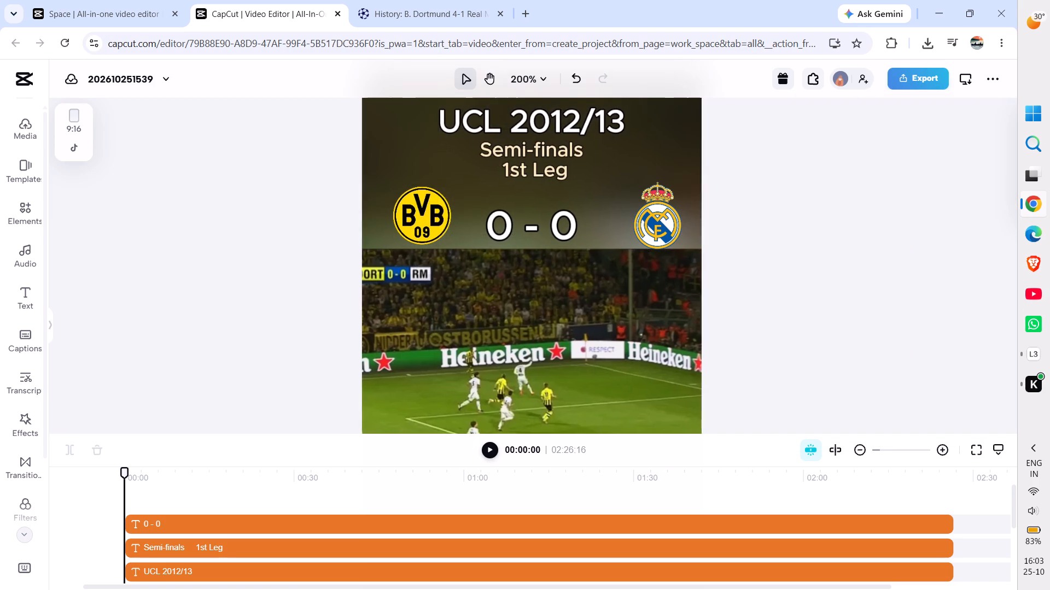
scroll(353, 278, "up", 1)
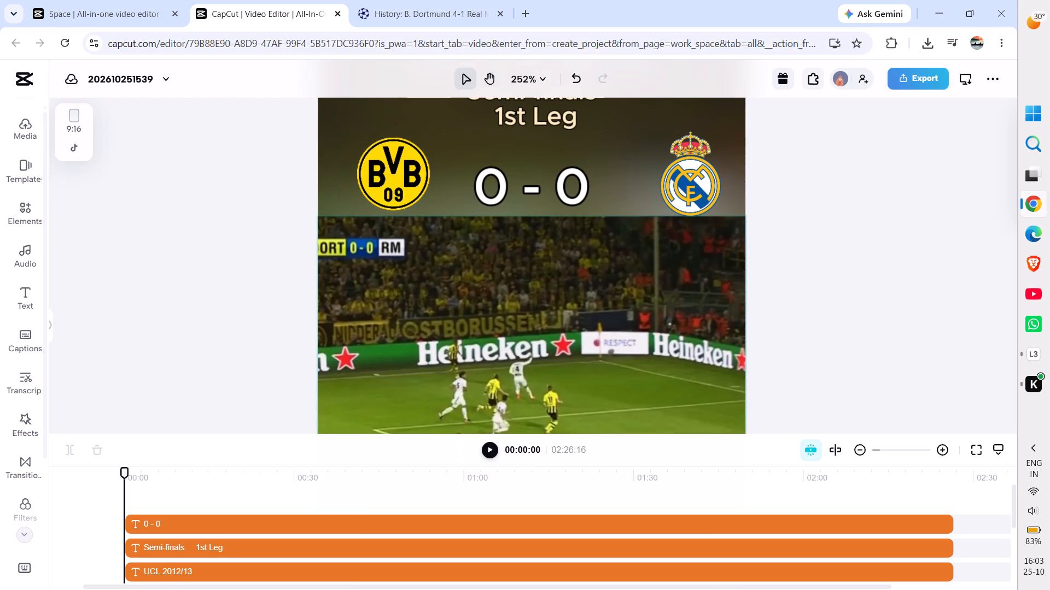
scroll(287, 211, "up", 2)
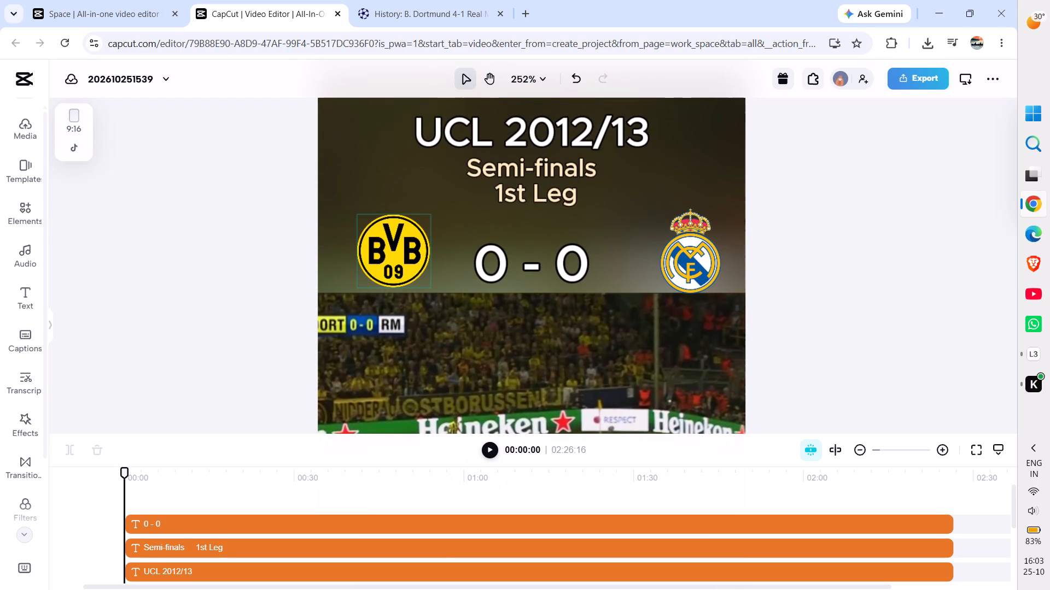
left_click(380, 239)
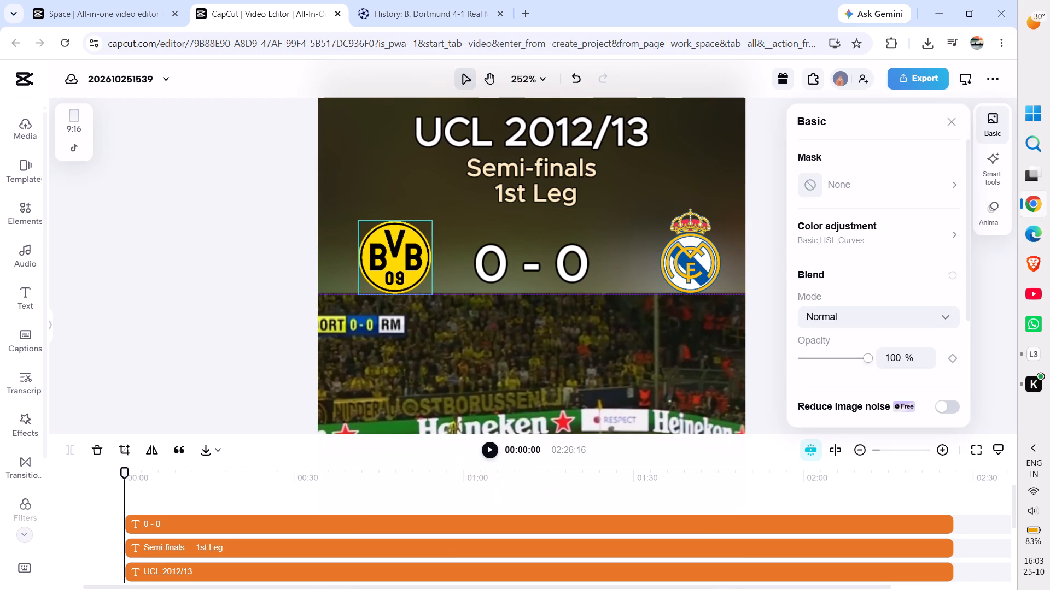
left_click(180, 241)
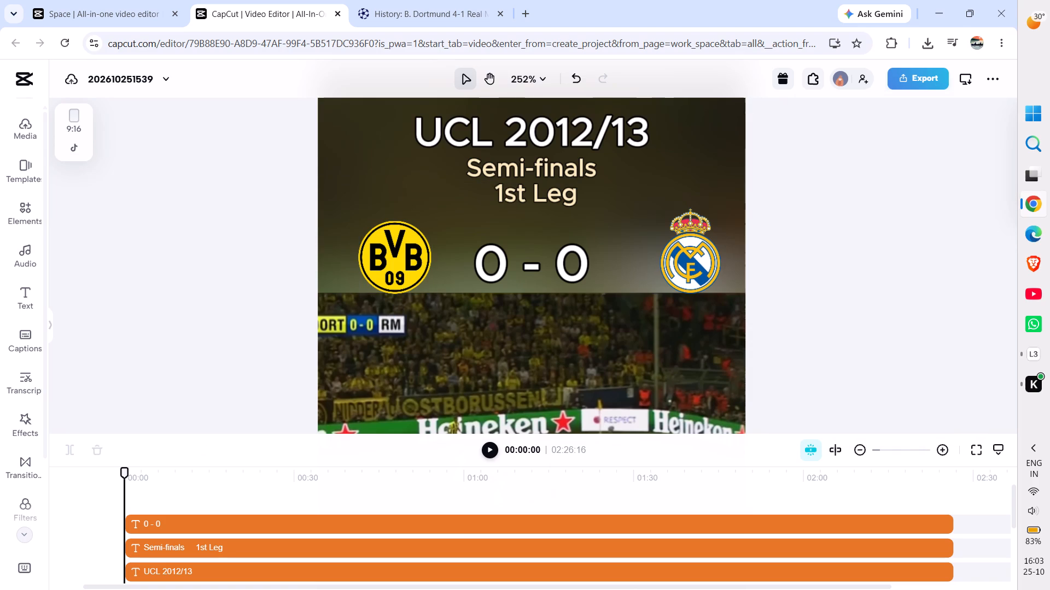
Move the Real Madrid logo inward toward the score, to about X 241, Y 343.
left_click_drag(690, 244, 680, 244)
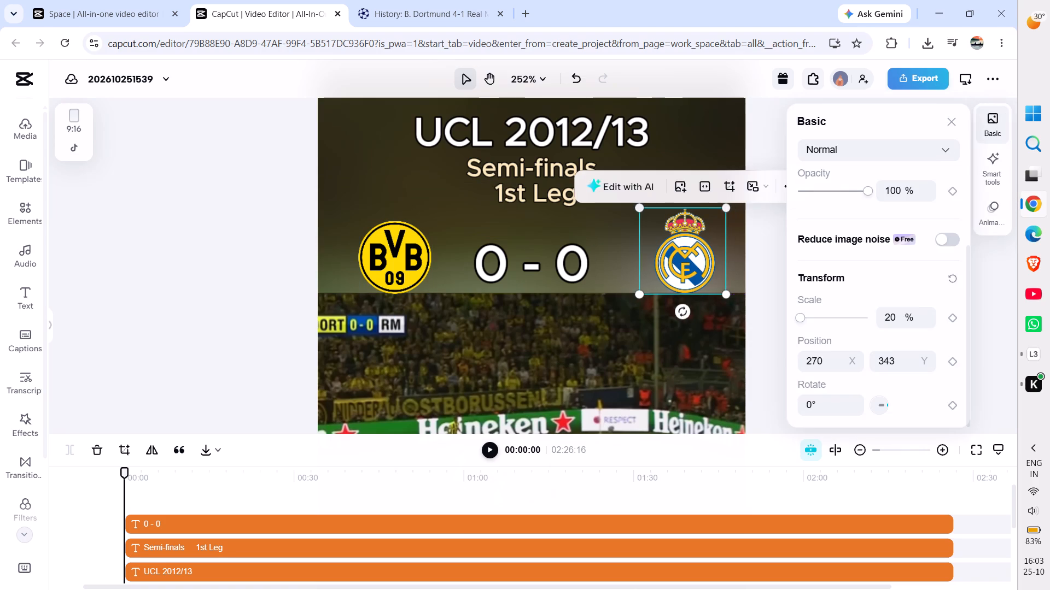
left_click_drag(680, 244, 668, 246)
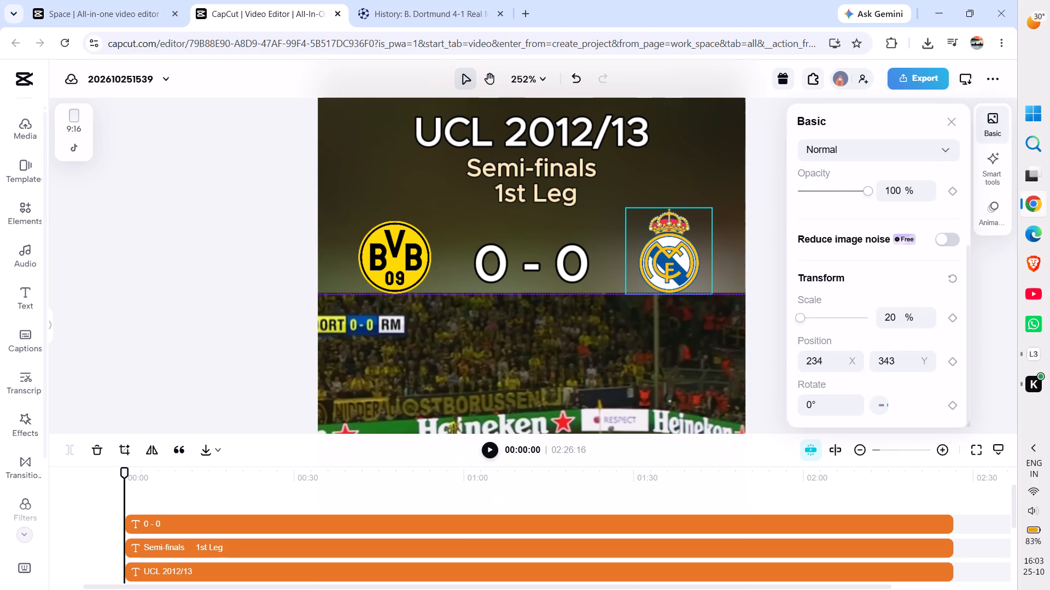
left_click_drag(668, 246, 672, 246)
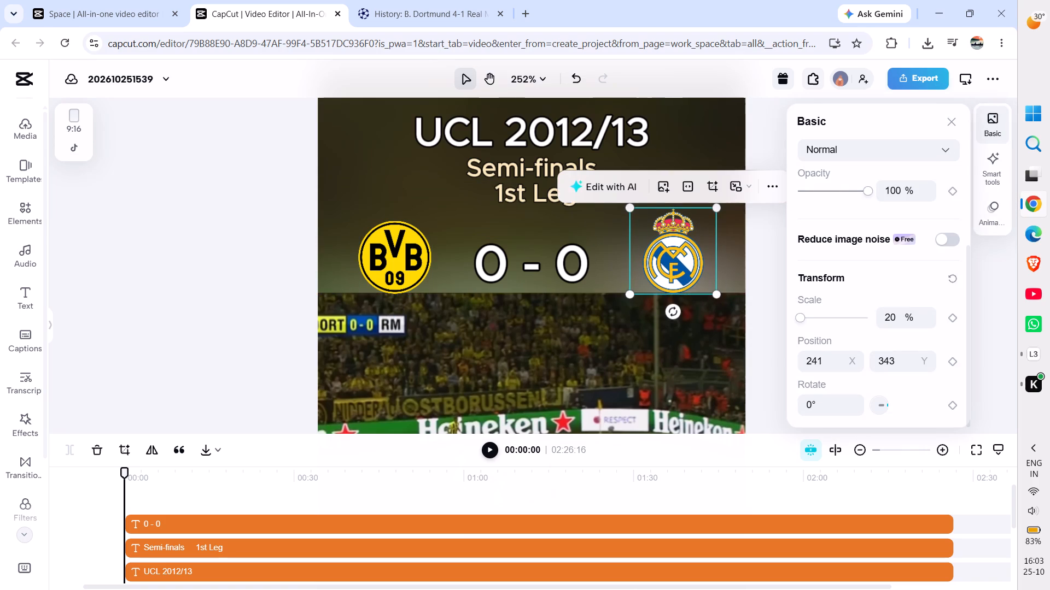
left_click(143, 260)
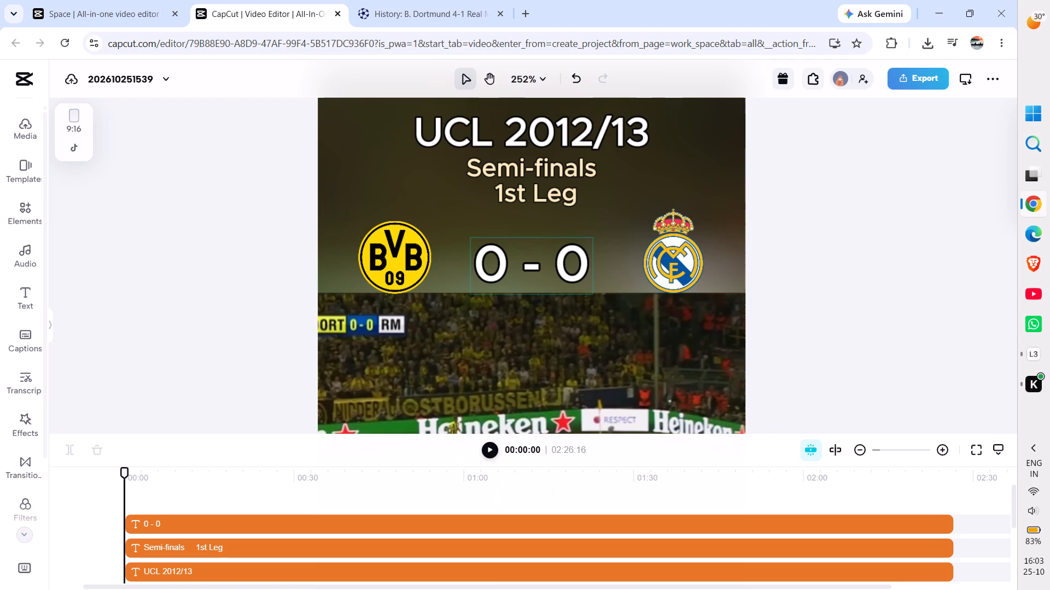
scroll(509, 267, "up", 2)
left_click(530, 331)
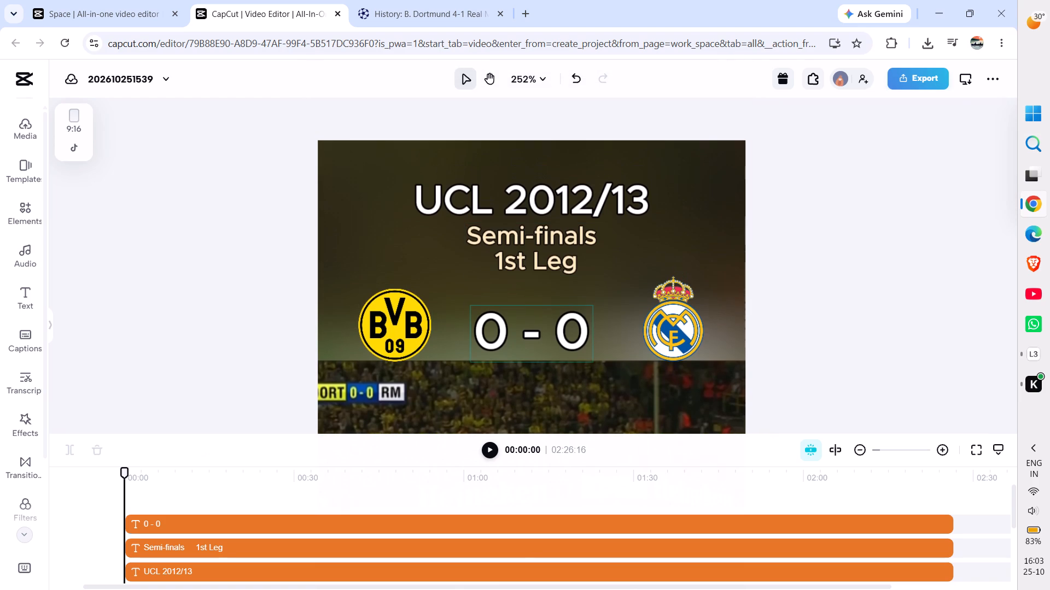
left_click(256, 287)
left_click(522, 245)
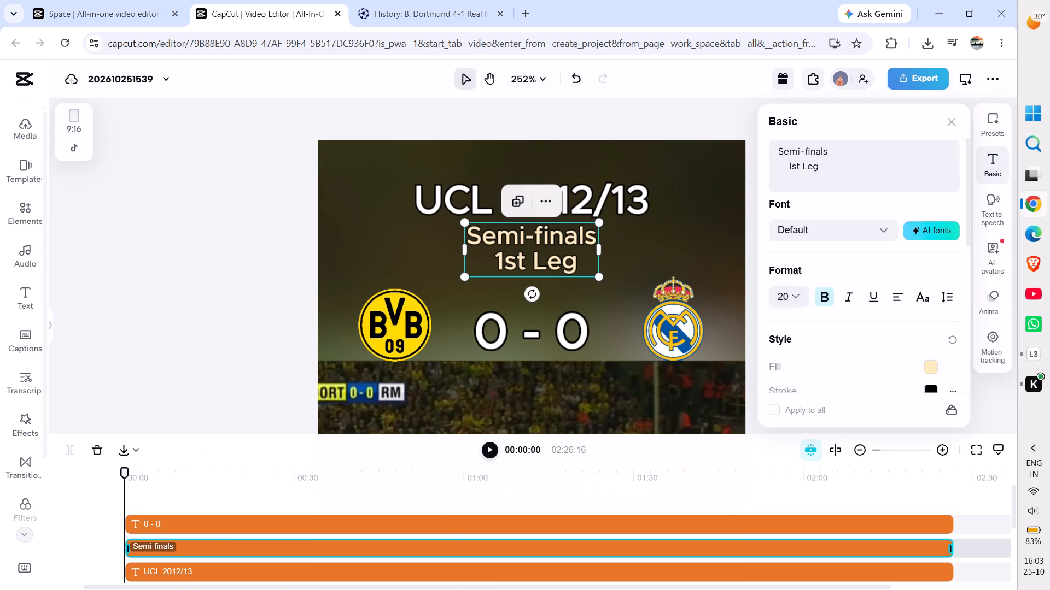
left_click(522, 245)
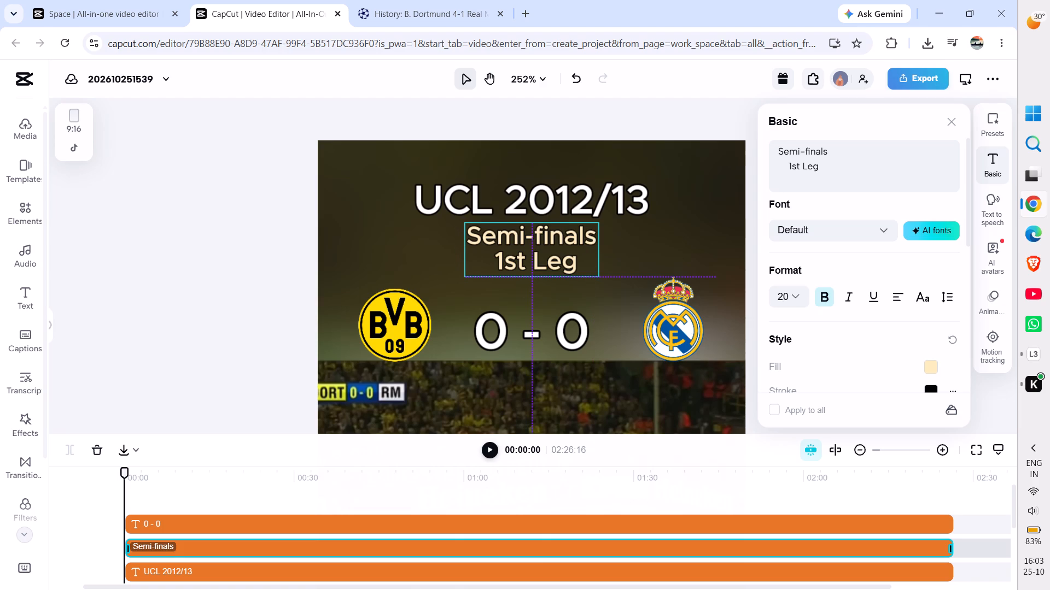
Move the "UCL 2012/13" heading slightly down toward the "Semi-finals 1st Leg" text, keeping it horizontally centred.
left_click(457, 190)
left_click_drag(507, 202, 511, 202)
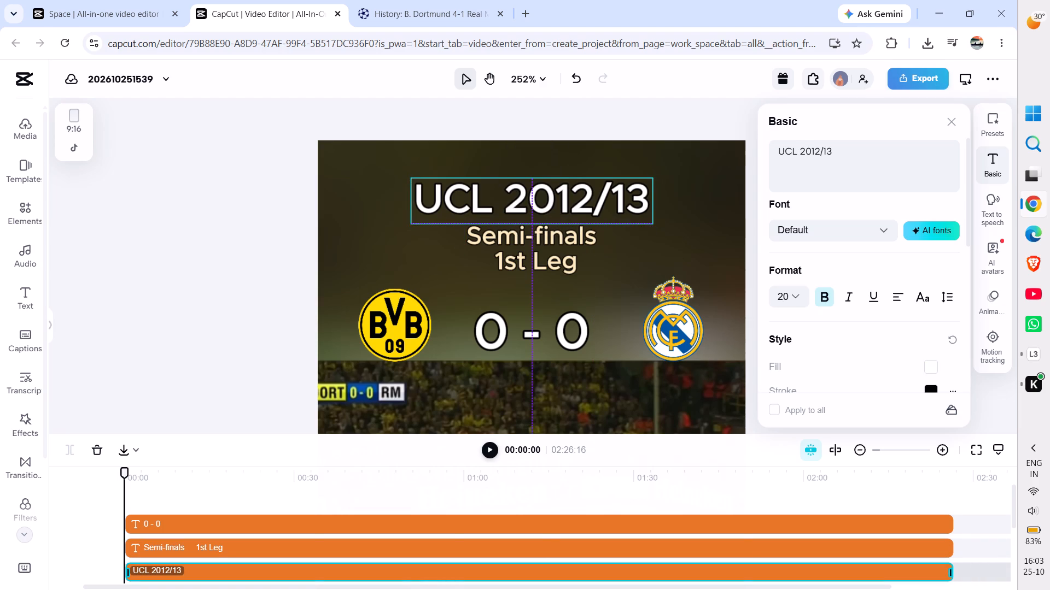
left_click_drag(511, 202, 508, 208)
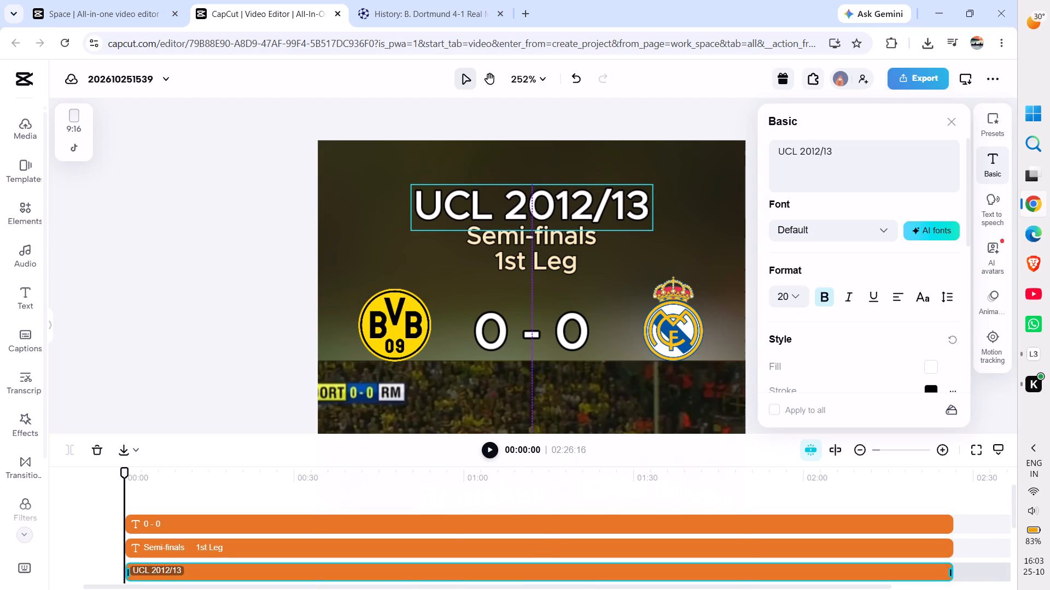
left_click(205, 222)
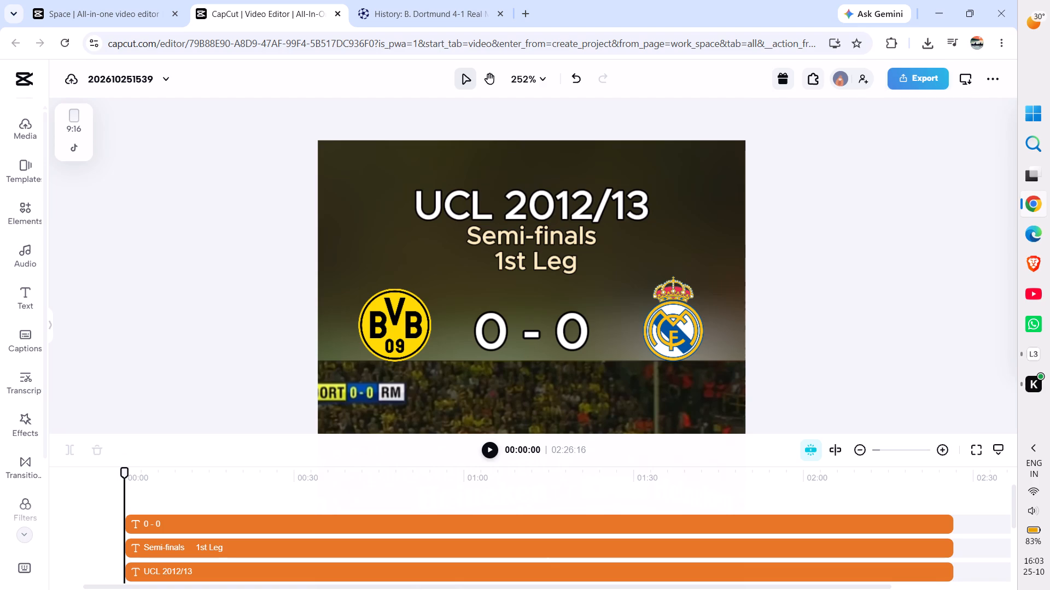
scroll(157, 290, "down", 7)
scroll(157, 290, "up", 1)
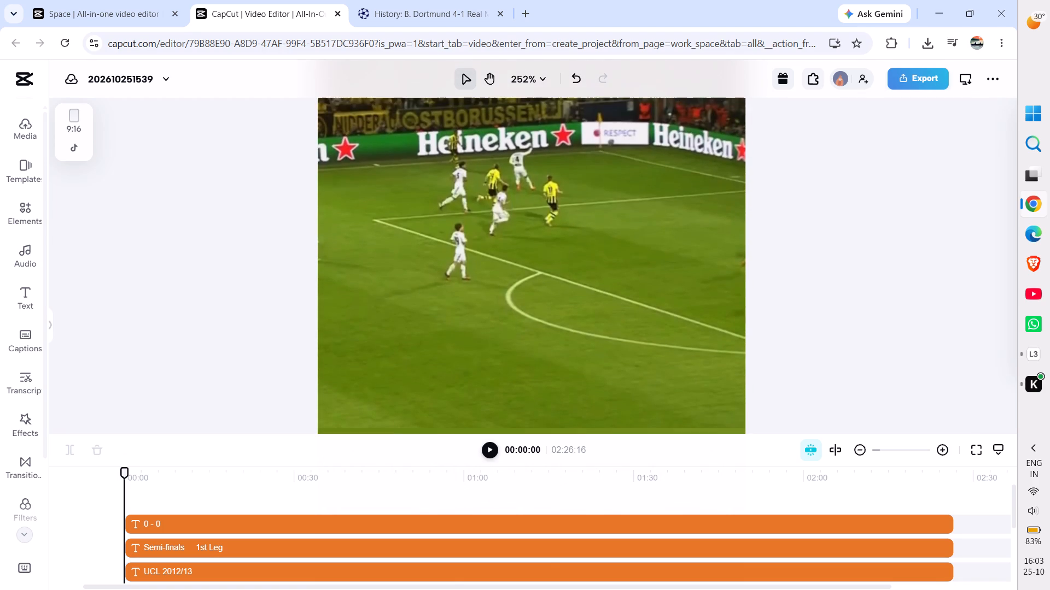
Review the opening footage for Dortmund's first goal and split the "0 - 0" score text at 00:04:02.
key("shift+f")
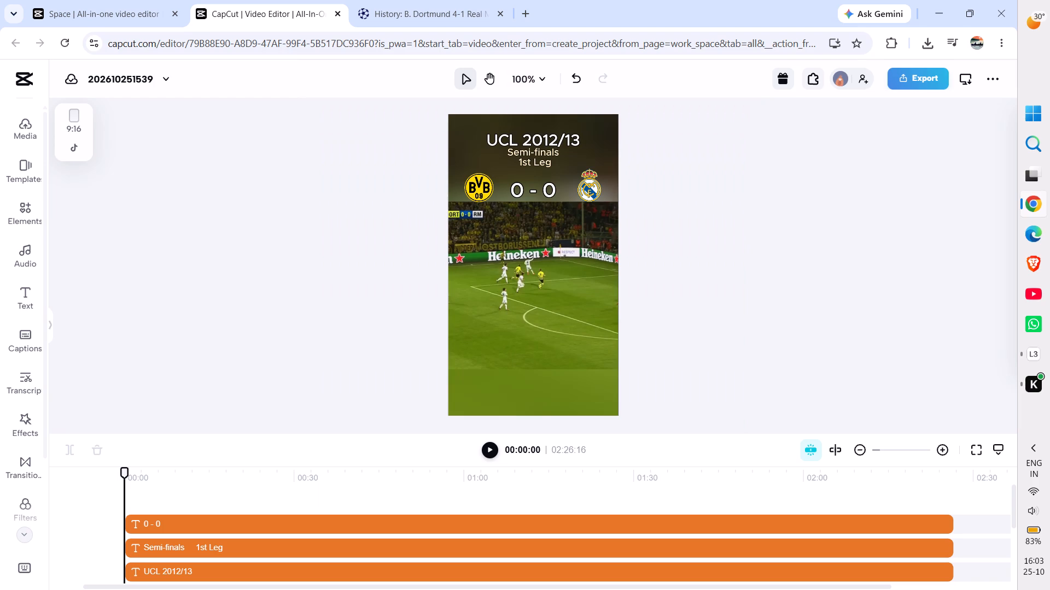
scroll(290, 339, "down", 1)
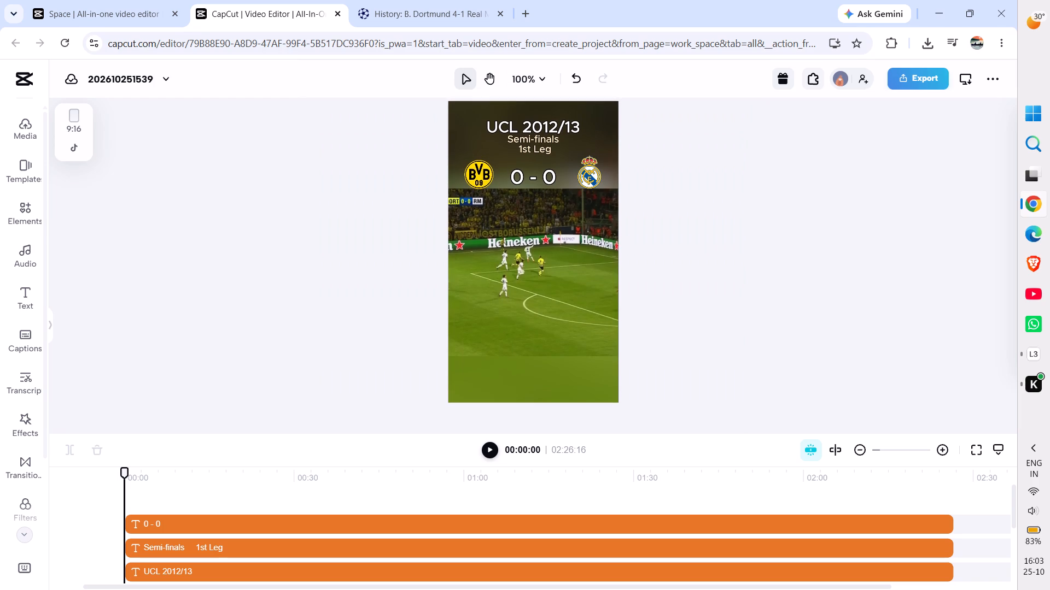
key("space")
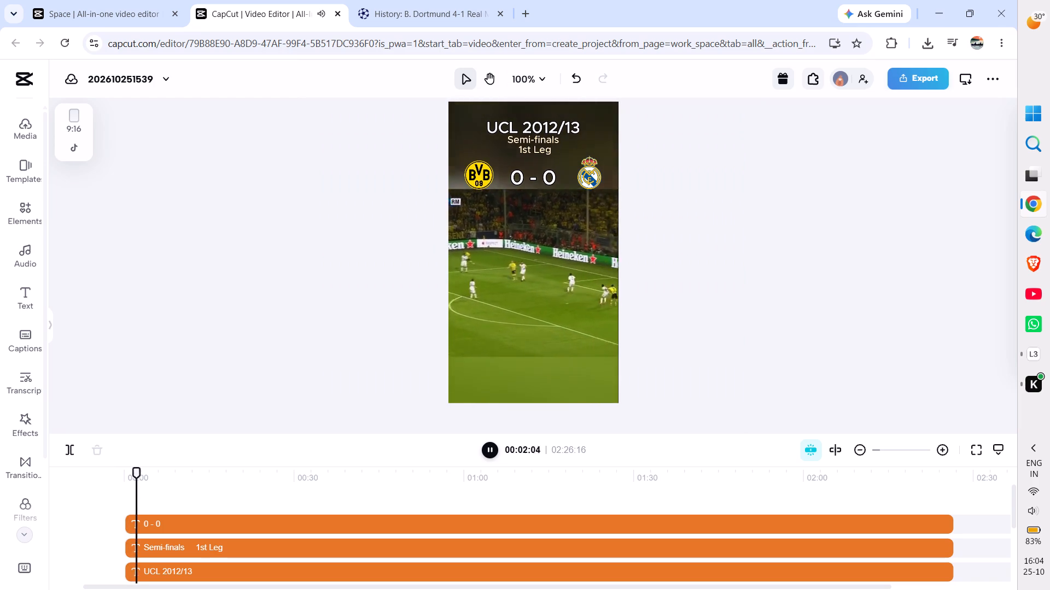
key("space")
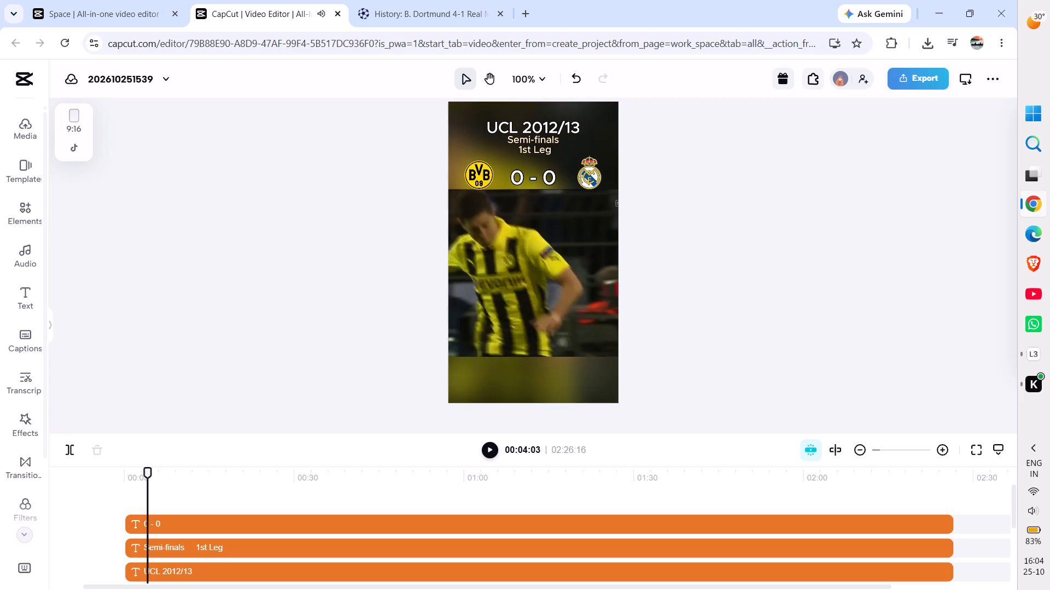
key("space")
key("space")
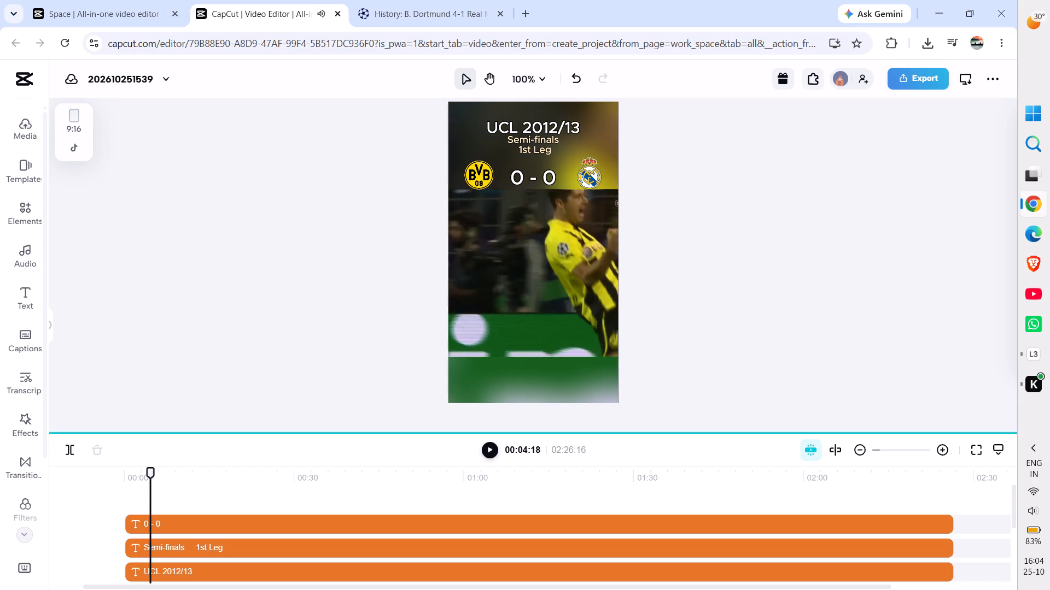
left_click_drag(147, 477, 139, 477)
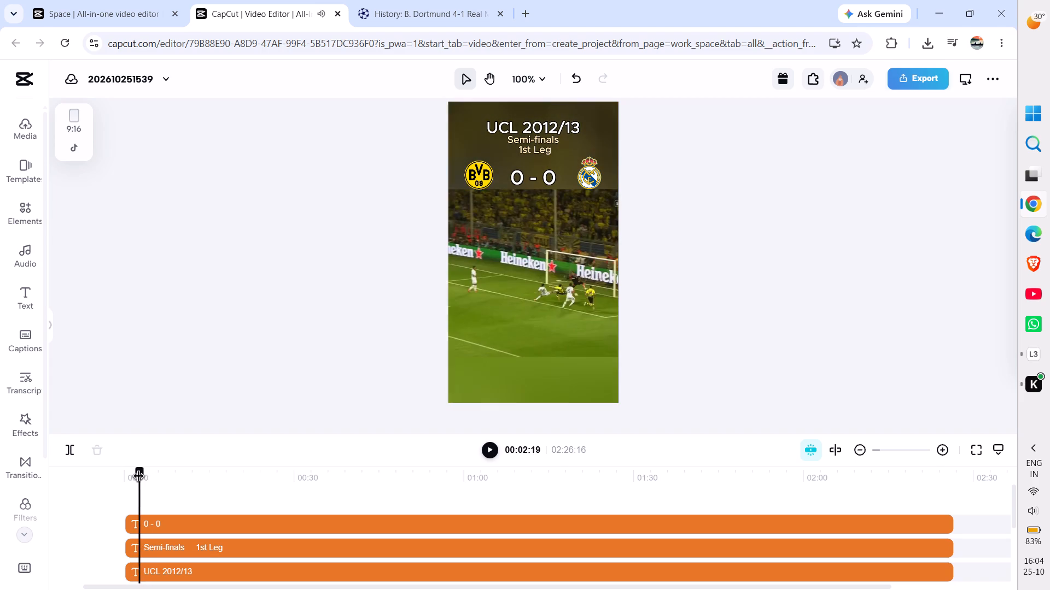
left_click_drag(139, 477, 129, 477)
key("space")
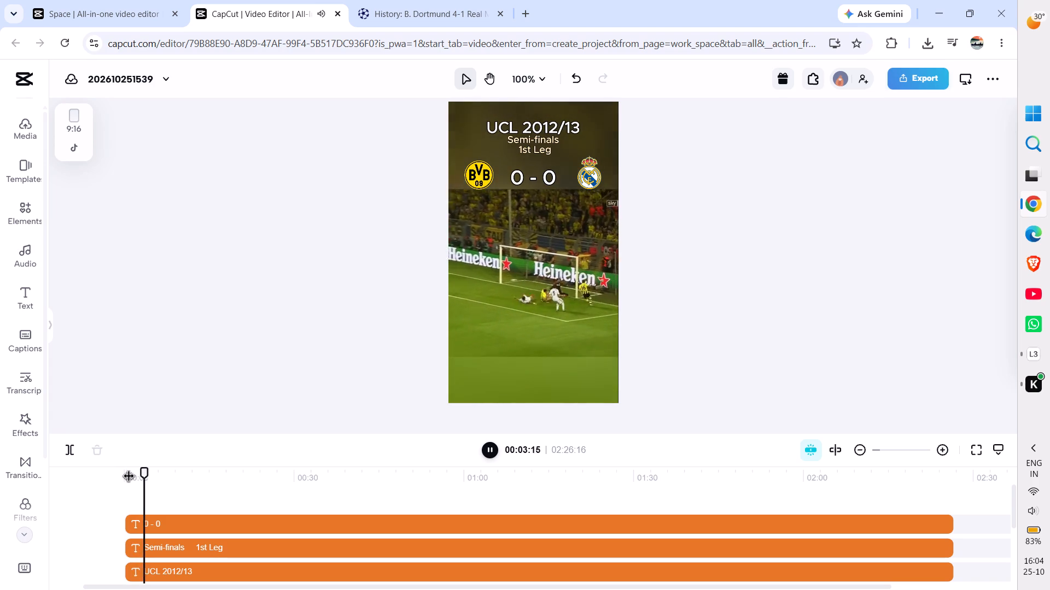
key("space")
key("space")
key("space")
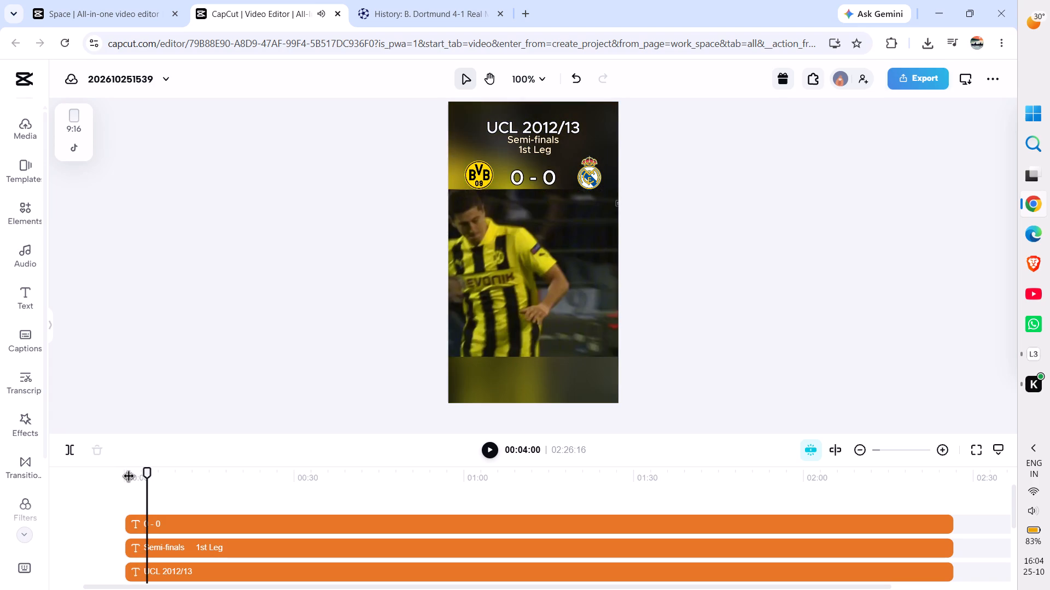
left_click(147, 523)
Change the score text after the 00:04:02 split to "1 - 0".
left_click(183, 529)
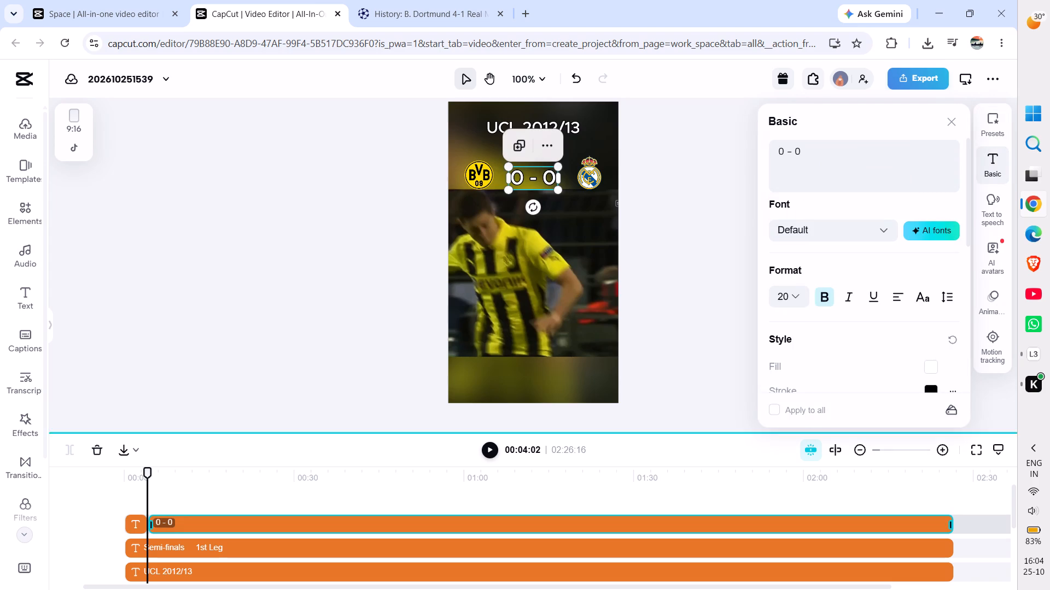
left_click(783, 158)
key("BackSpace")
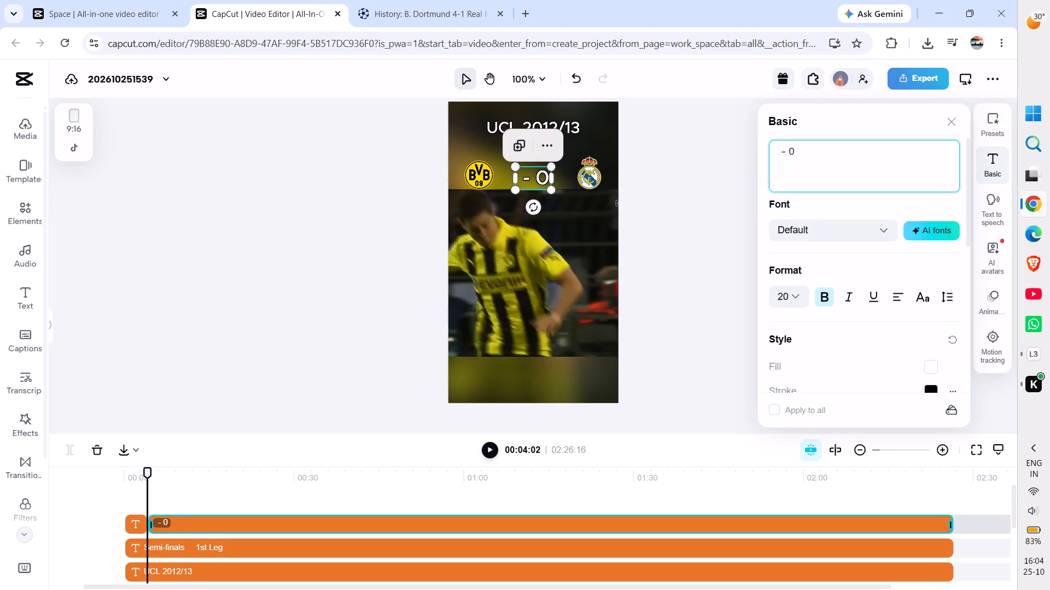
key("1")
left_click(696, 200)
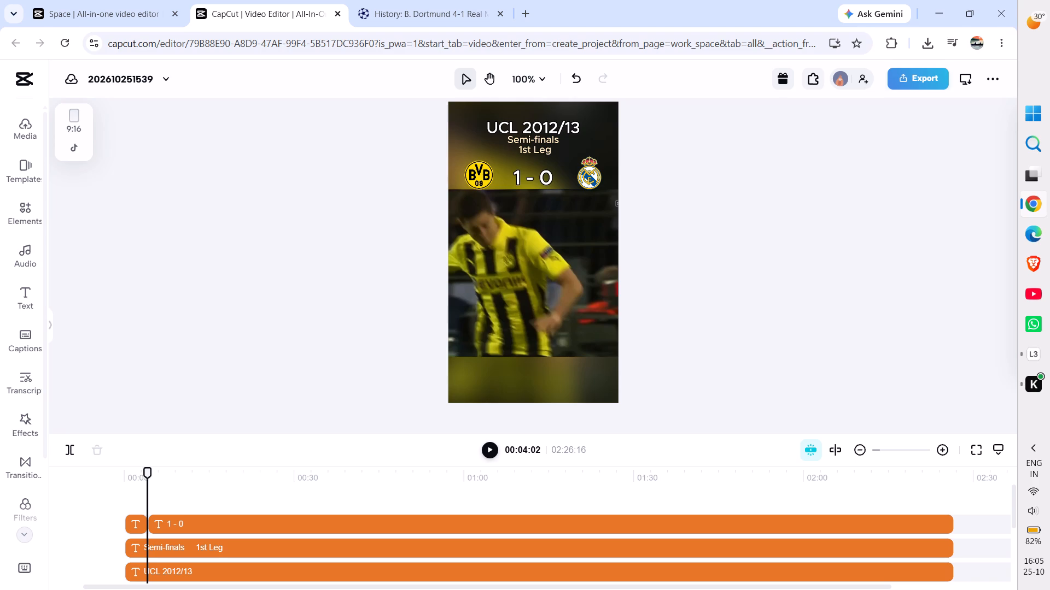
Play the footage after the "1 - 0" change with the timeline magnified, looking for the next goal.
key("space")
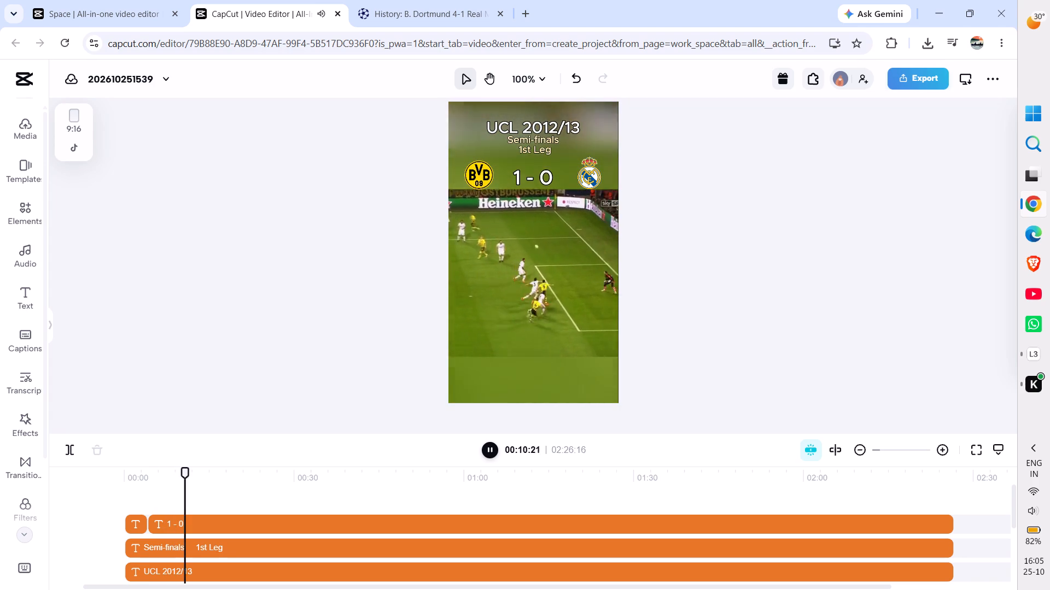
key("ctrl+minus")
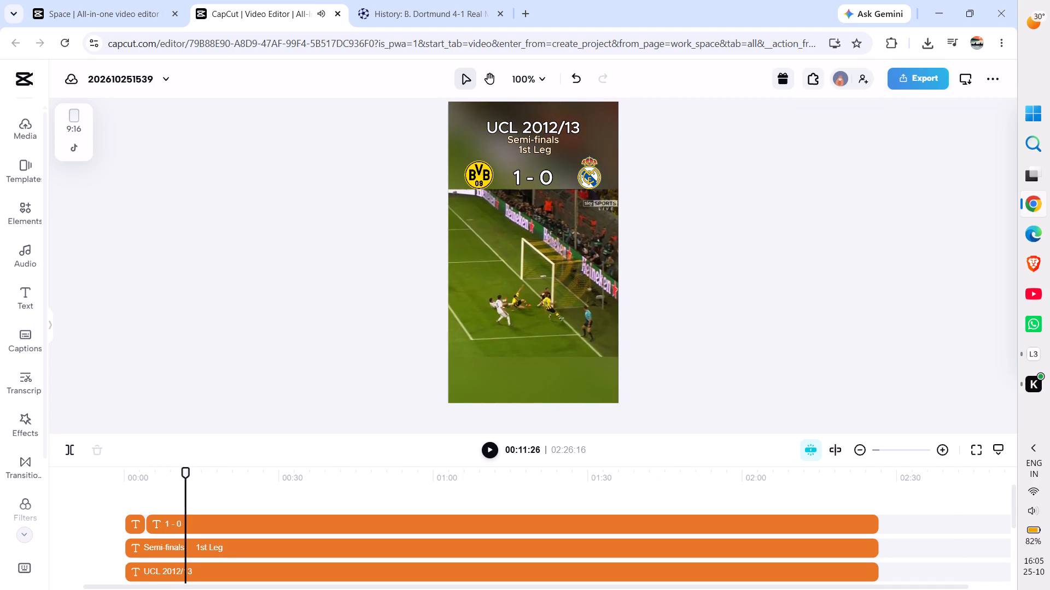
key("space")
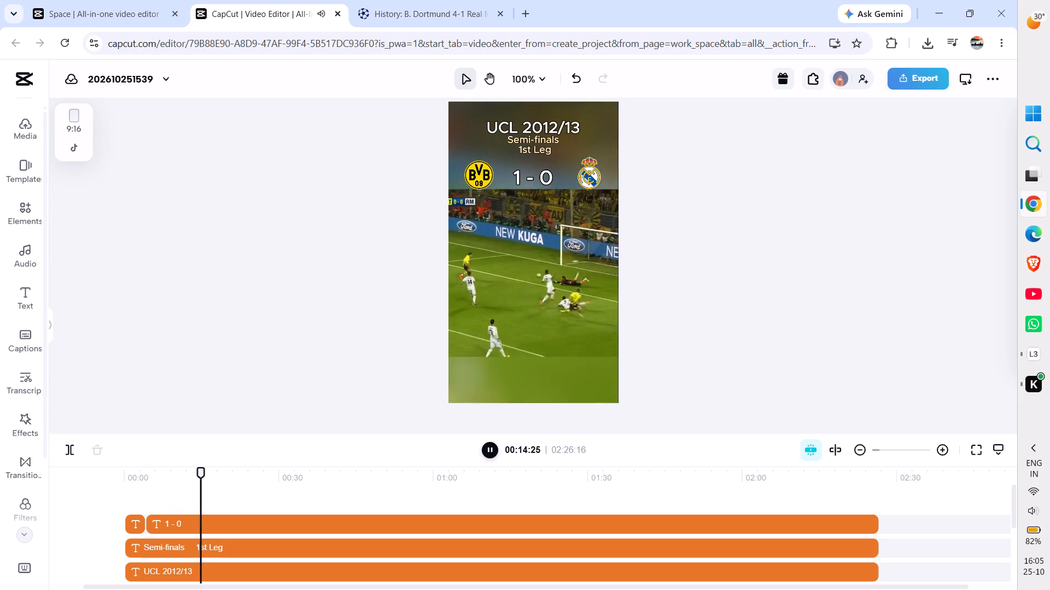
key("ctrl+equal")
key("ctrl+equal")
key("ctrl+equal")
key("ctrl+equal")
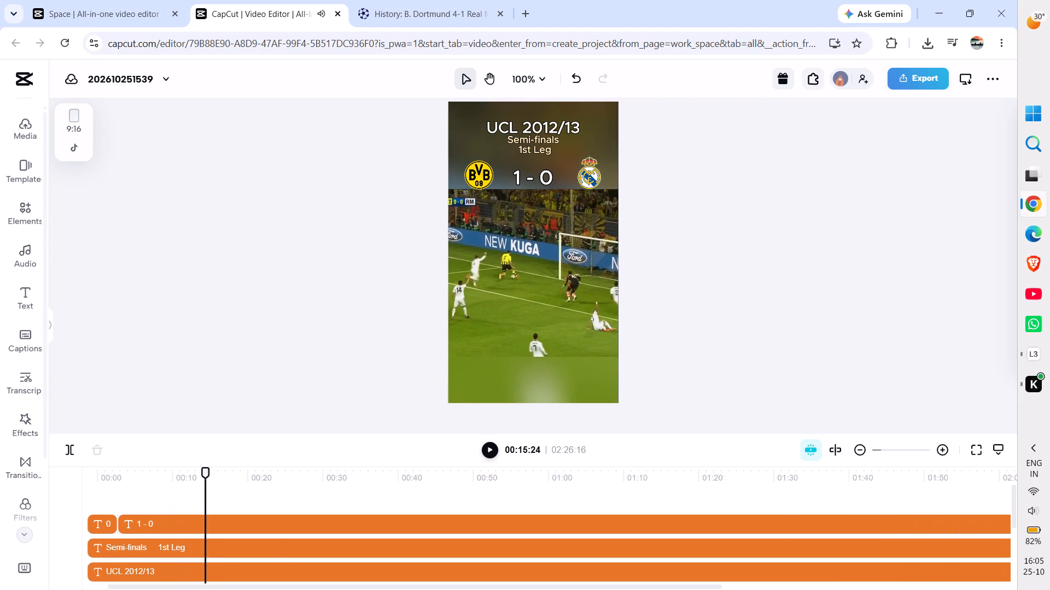
key("ctrl+equal")
key("ctrl+equal")
key("ctrl+equal")
key("ctrl+equal")
key("space")
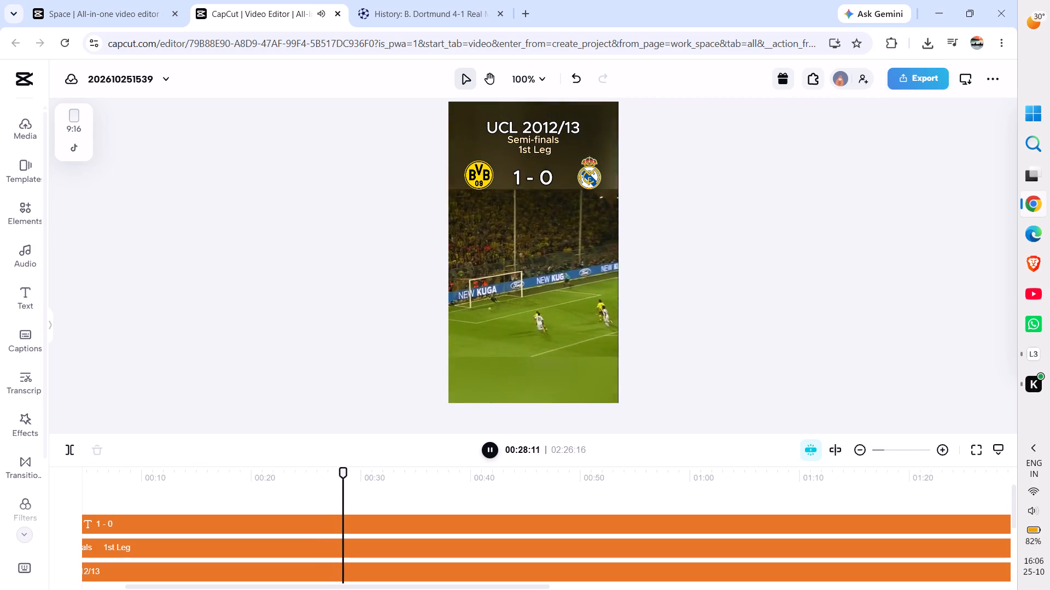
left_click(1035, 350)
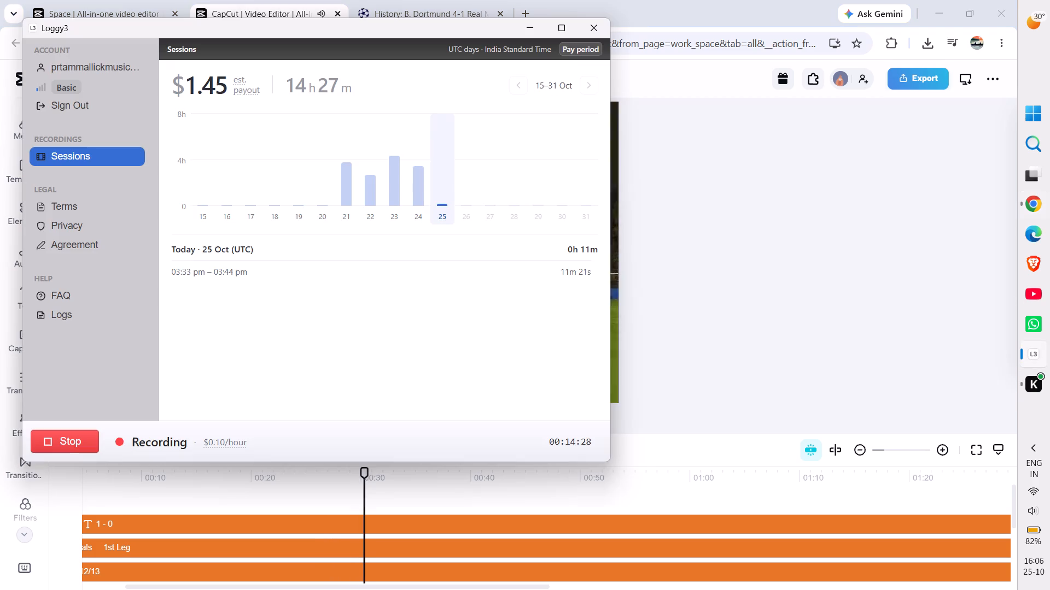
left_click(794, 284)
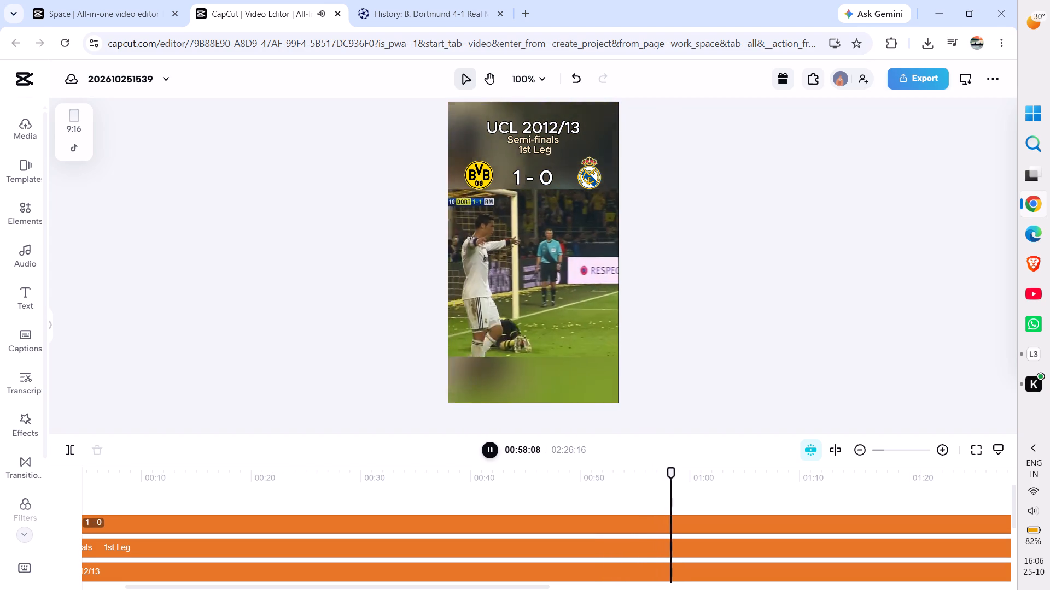
Locate Real Madrid's equaliser frame by frame and split the "1 - 0" score text at 00:57:01.
key("space")
left_click_drag(674, 473, 633, 479)
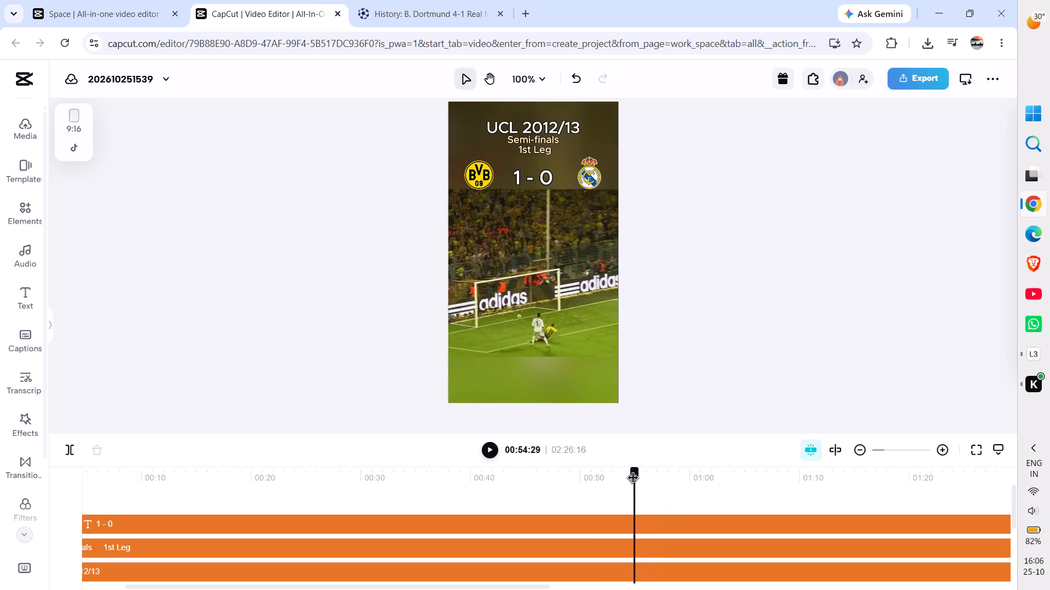
left_click_drag(633, 479, 611, 480)
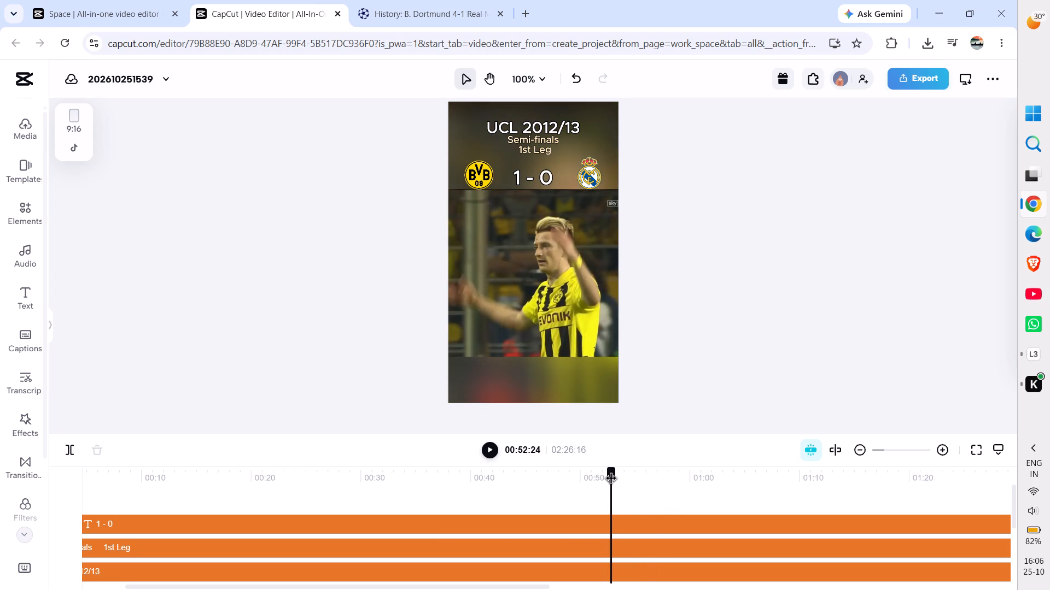
left_click_drag(611, 480, 631, 482)
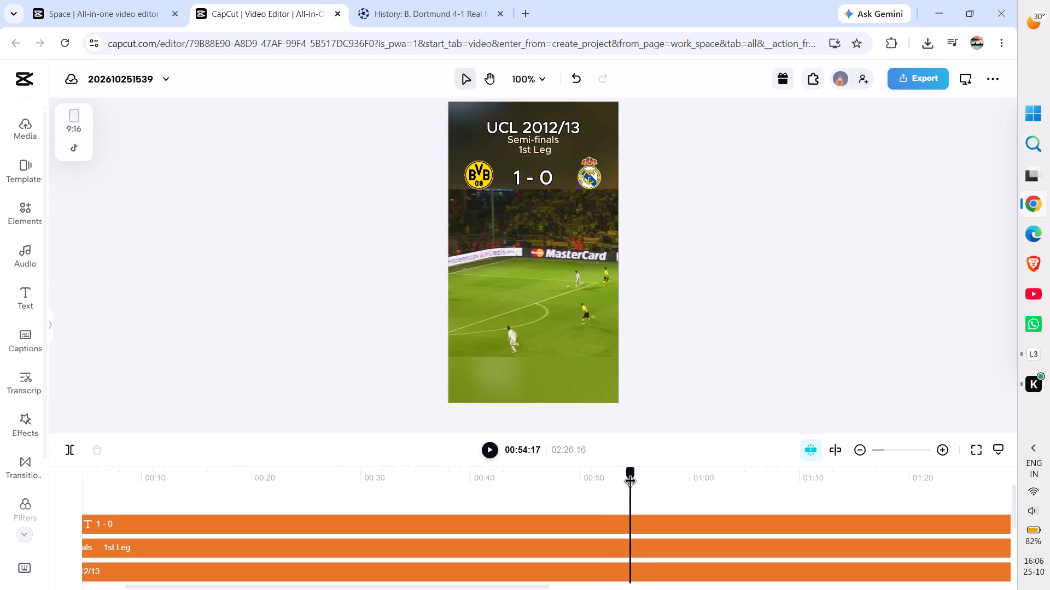
left_click_drag(631, 482, 647, 487)
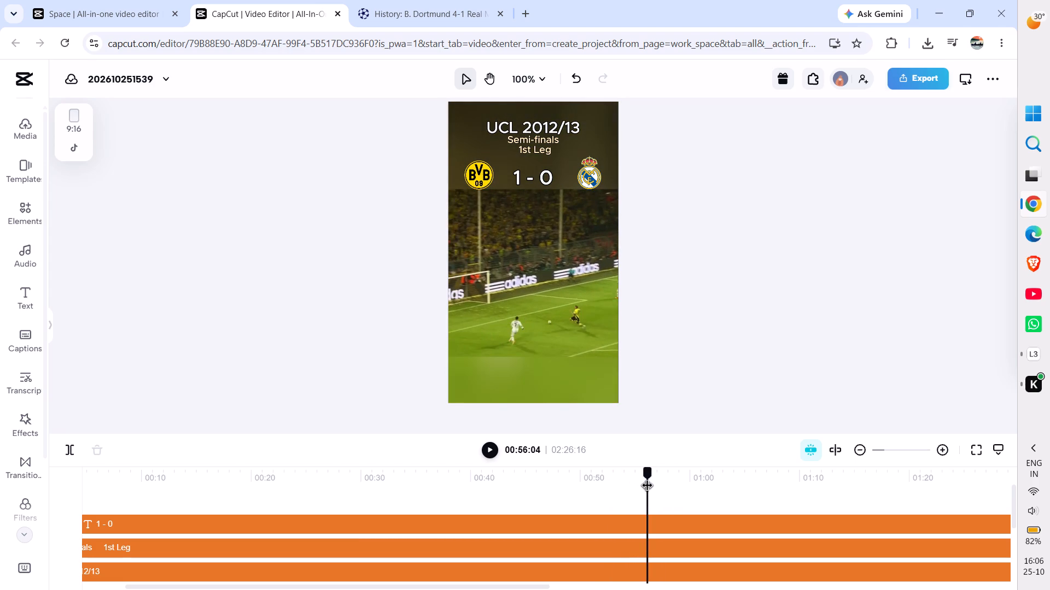
left_click_drag(647, 487, 664, 493)
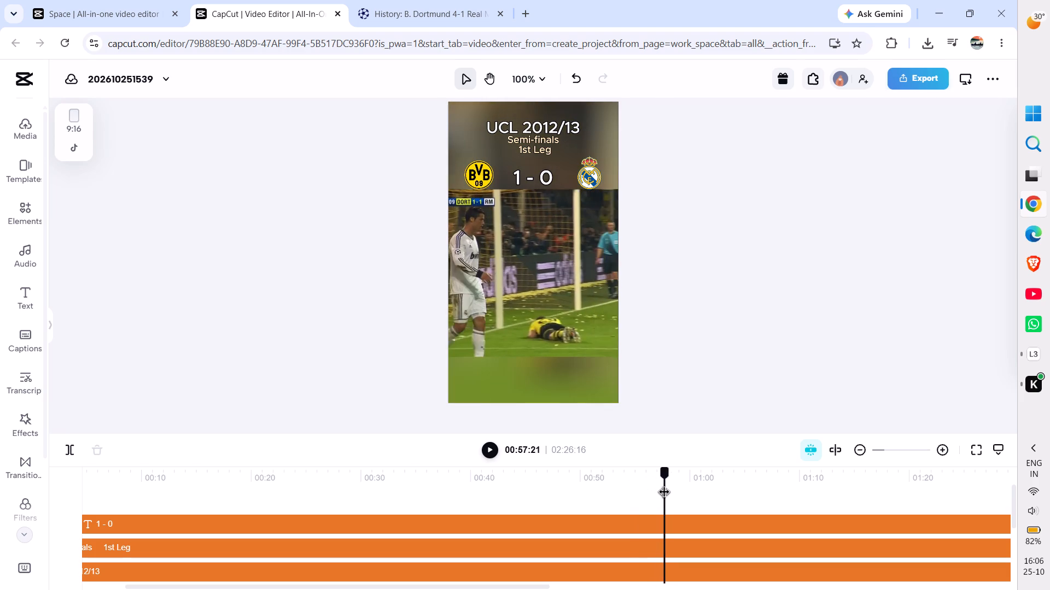
left_click_drag(664, 493, 658, 494)
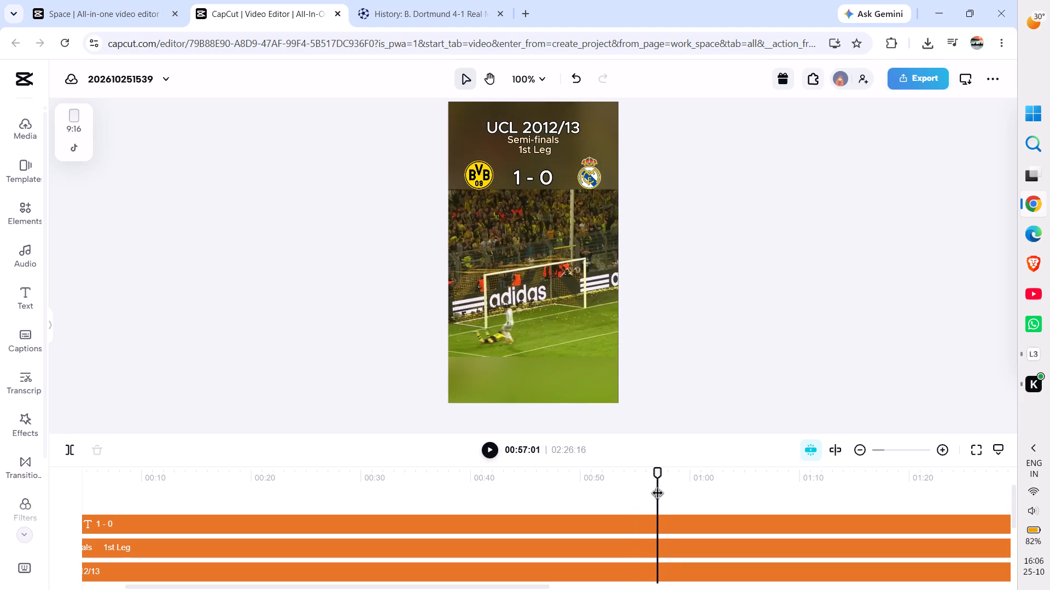
left_click(658, 530)
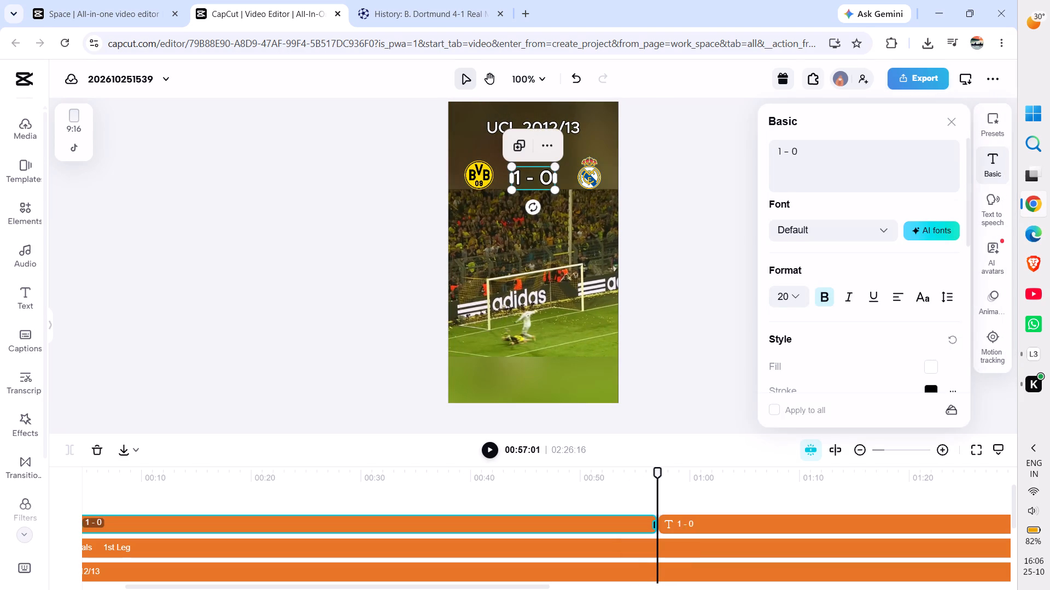
Change the score text after the 00:57:01 split to "1 - 1".
left_click(698, 522)
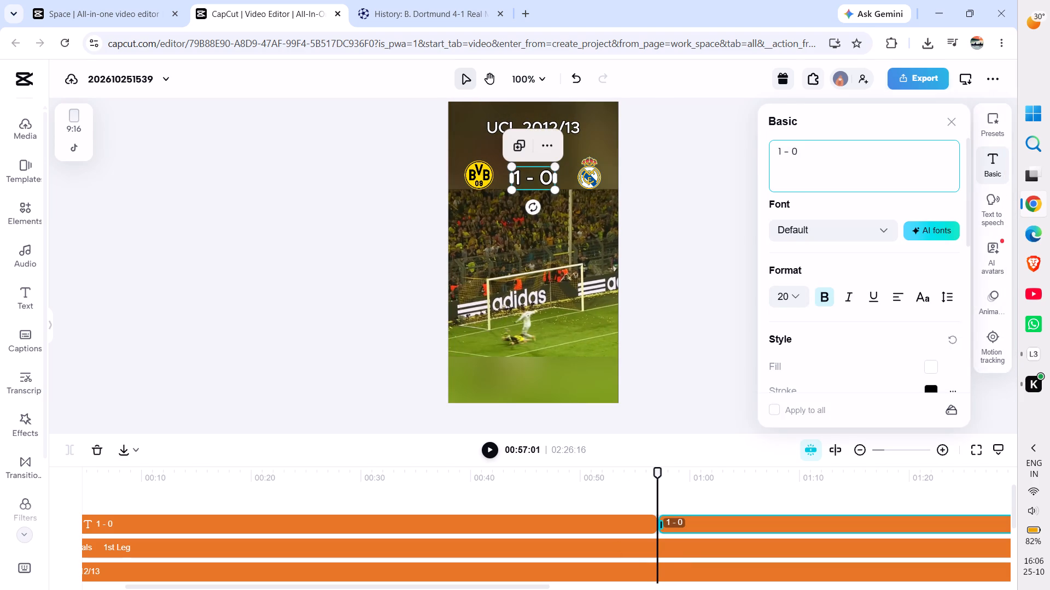
left_click(800, 157)
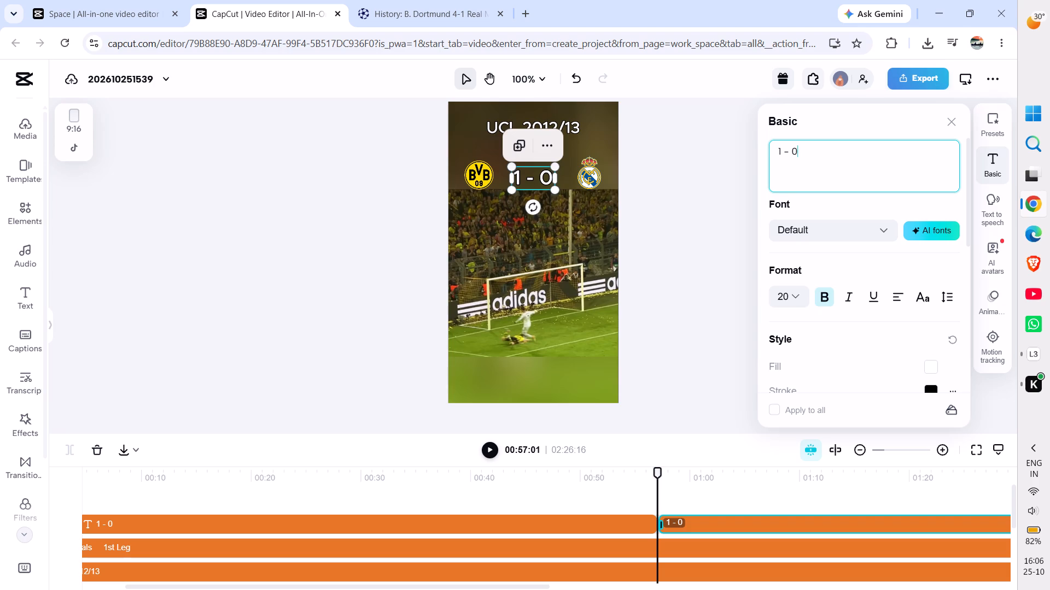
key("BackSpace")
key("1")
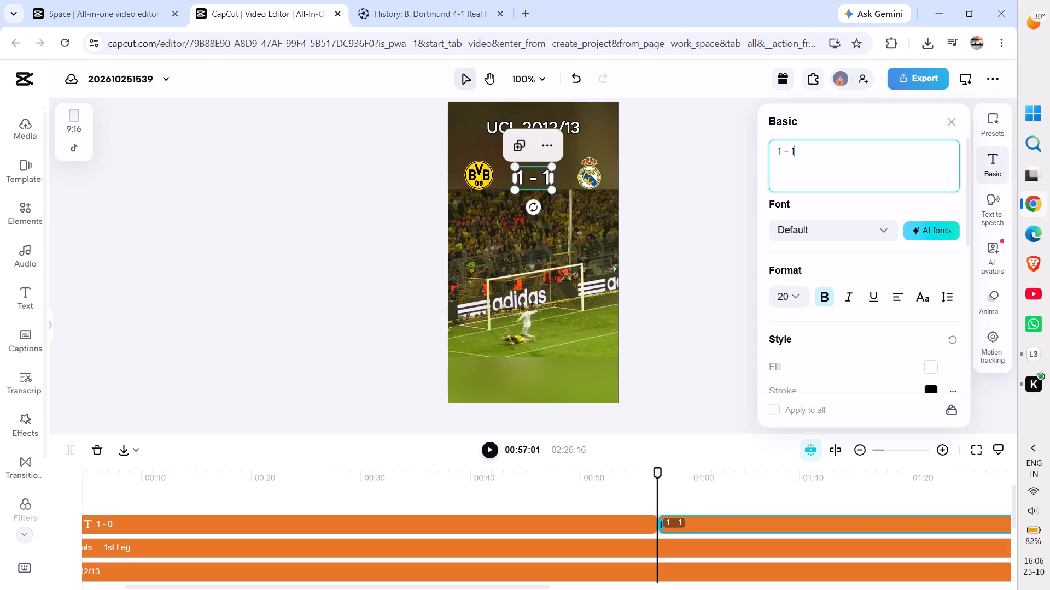
left_click(700, 190)
Play the footage after the "1 - 1" score change, looking for the next goal.
key("space")
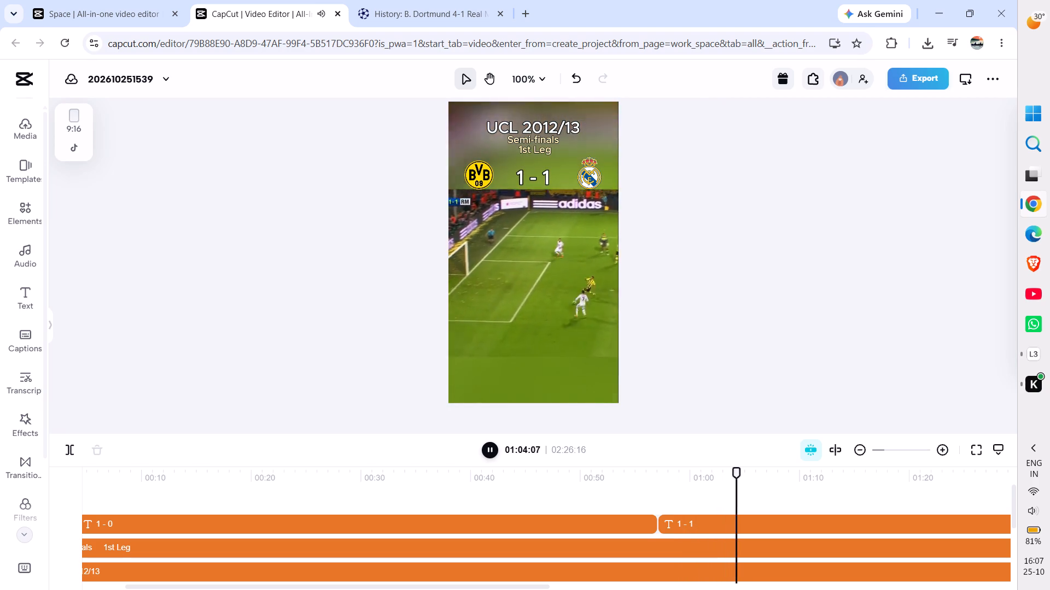
scroll(813, 521, "left", 3)
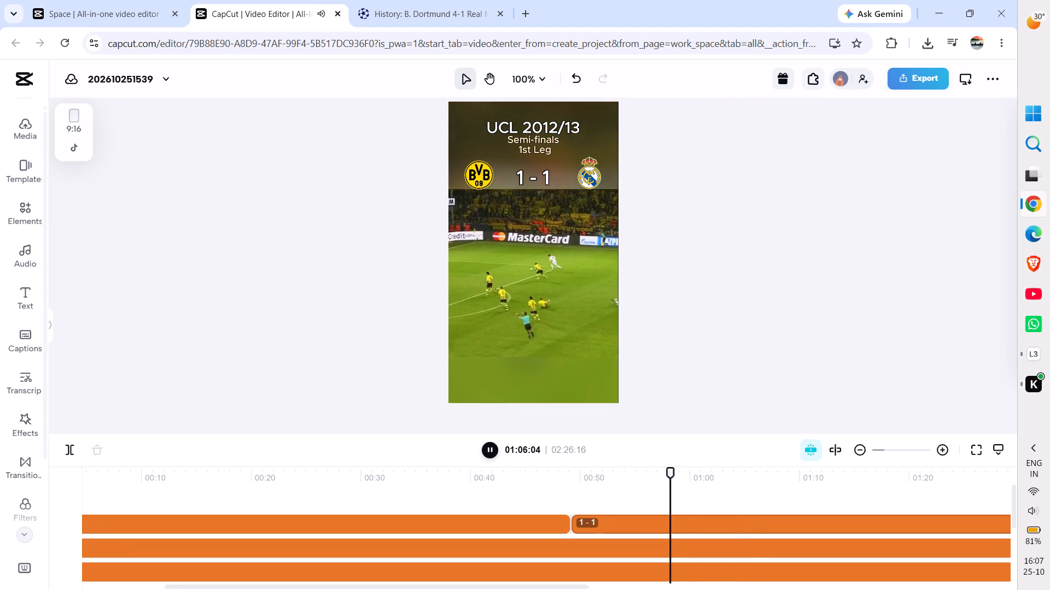
scroll(813, 521, "left", 5)
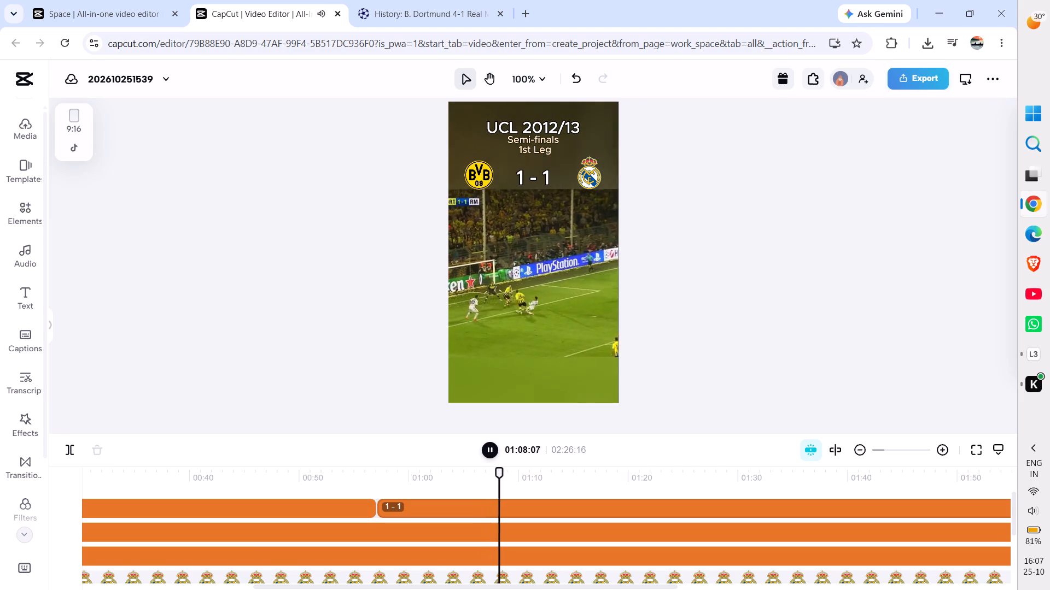
scroll(813, 521, "up", 1)
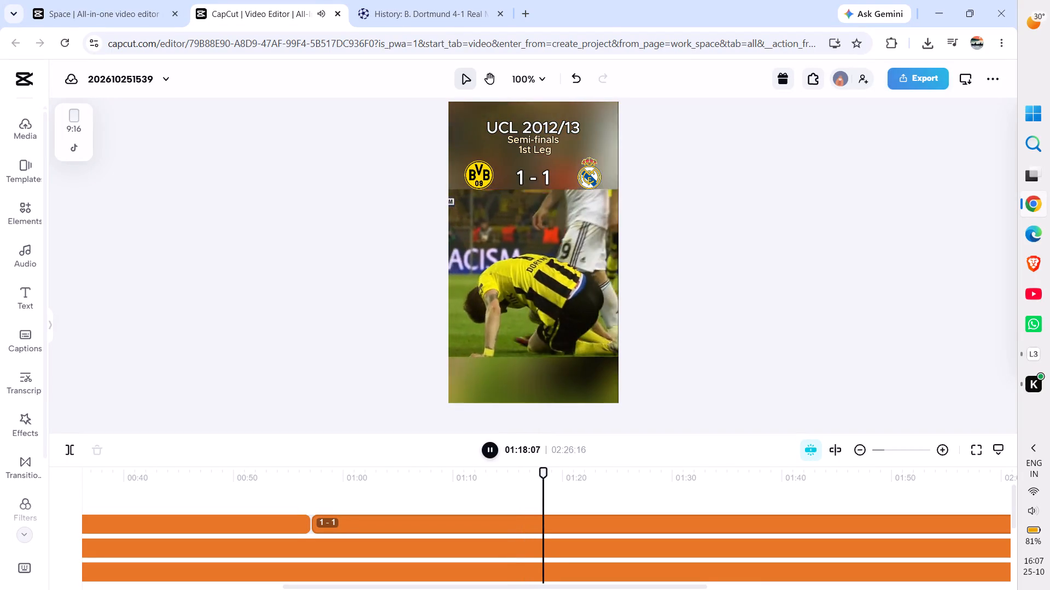
scroll(756, 537, "left", 1)
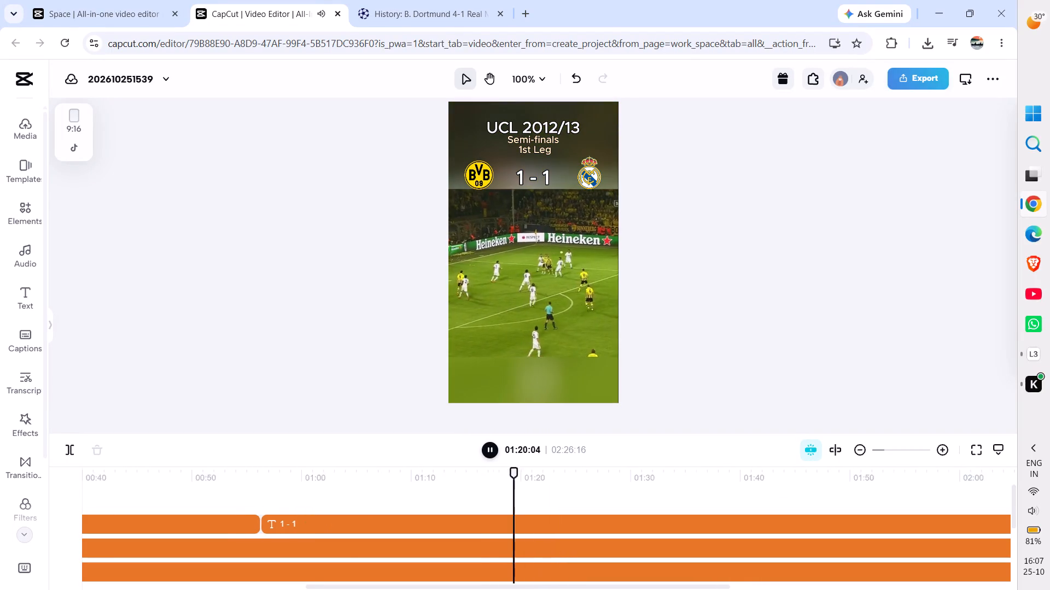
scroll(756, 537, "left", 2)
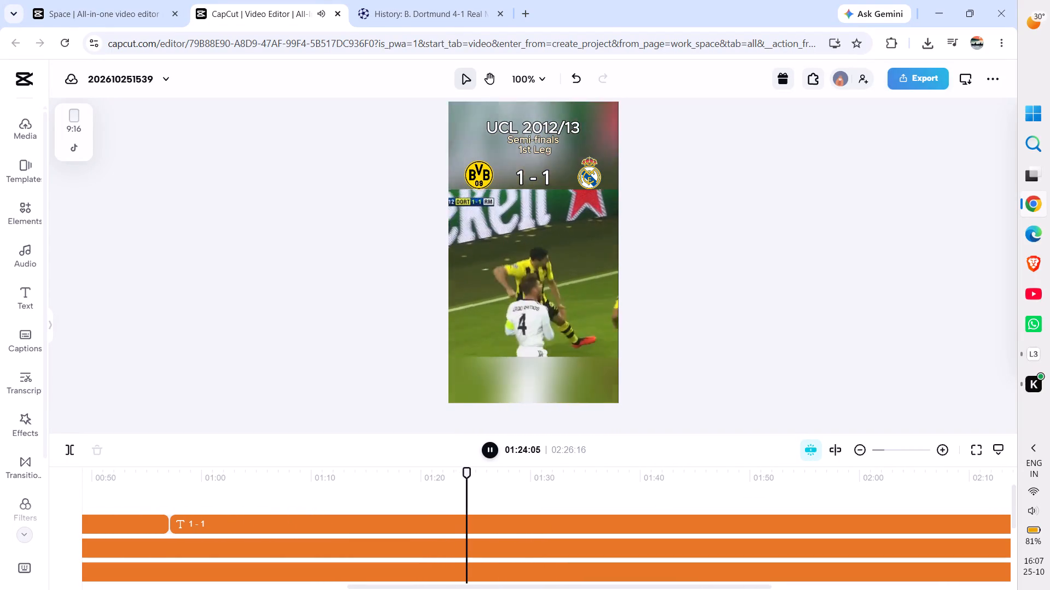
Replay Dortmund's second goal to find its exact moment and split the "1 - 1" score text at 01:24:10.
key("space")
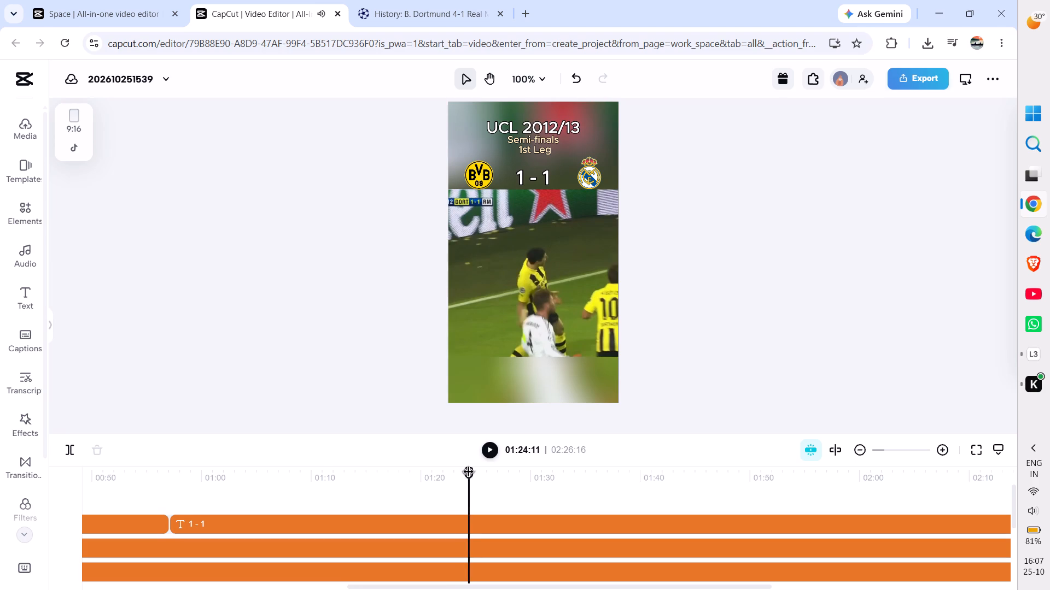
left_click_drag(469, 473, 428, 475)
key("space")
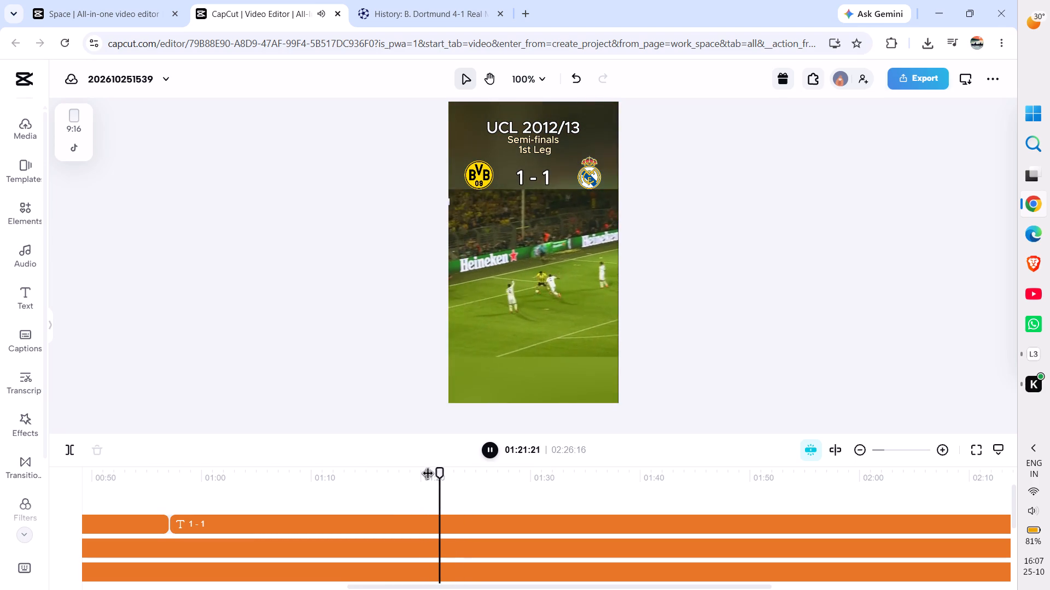
key("space")
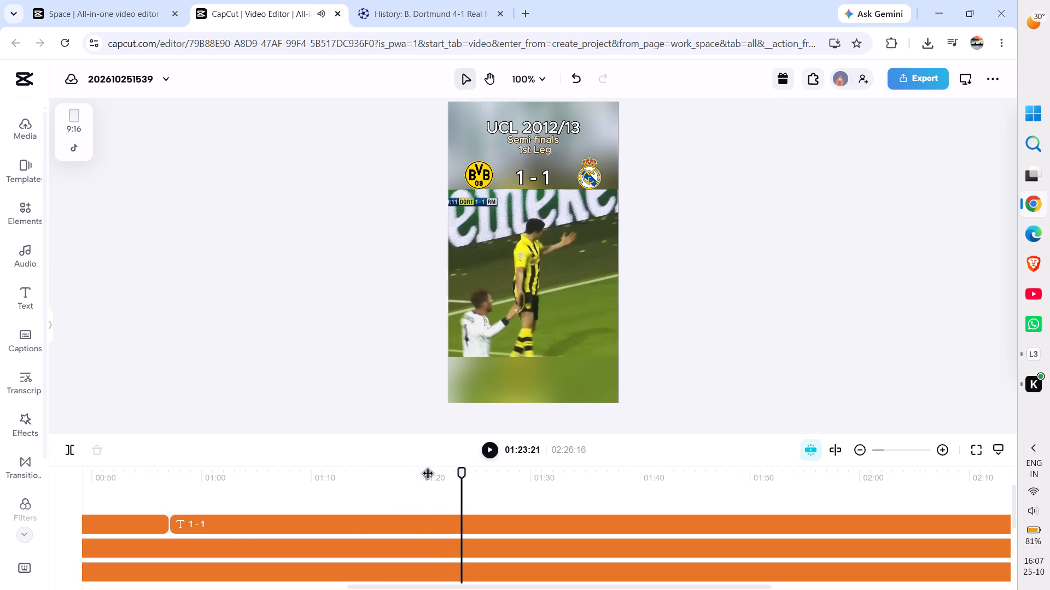
key("space")
key("space")
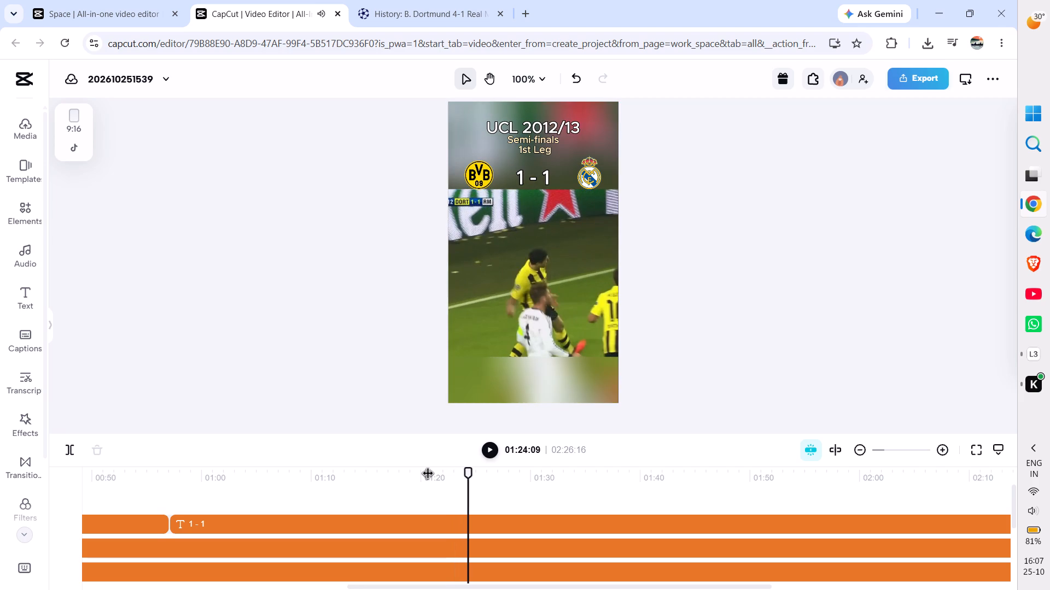
left_click(468, 524)
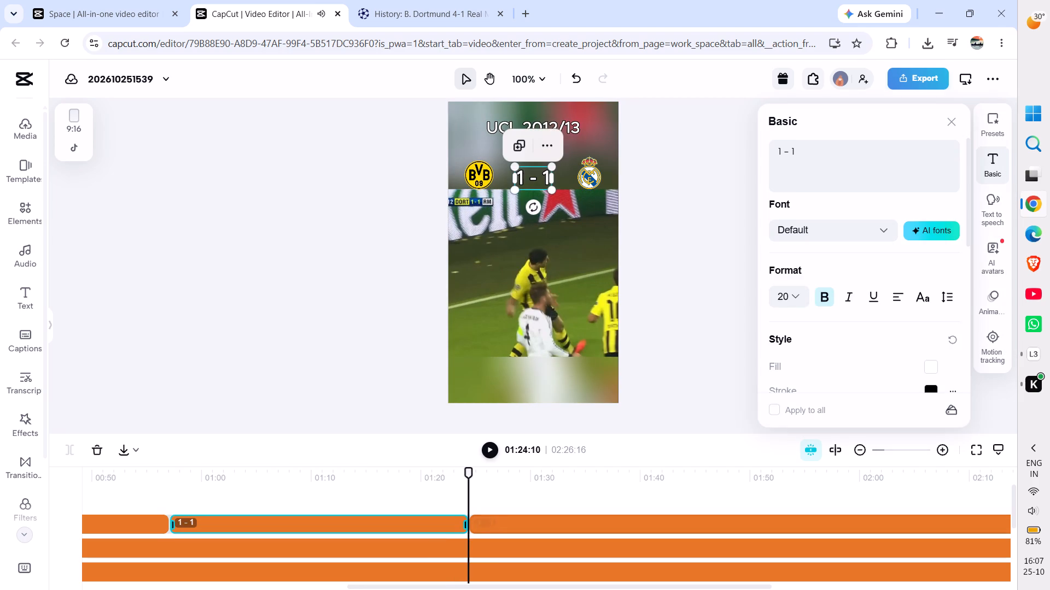
Change the score text after the 01:24:10 split to "2 - 1".
left_click(524, 528)
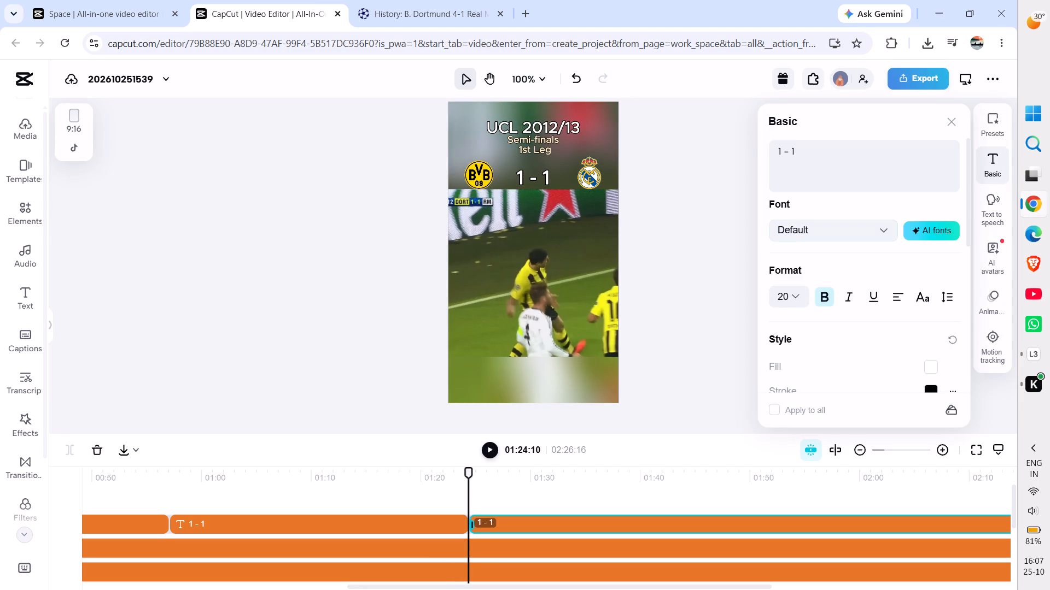
left_click(780, 155)
key("BackSpace")
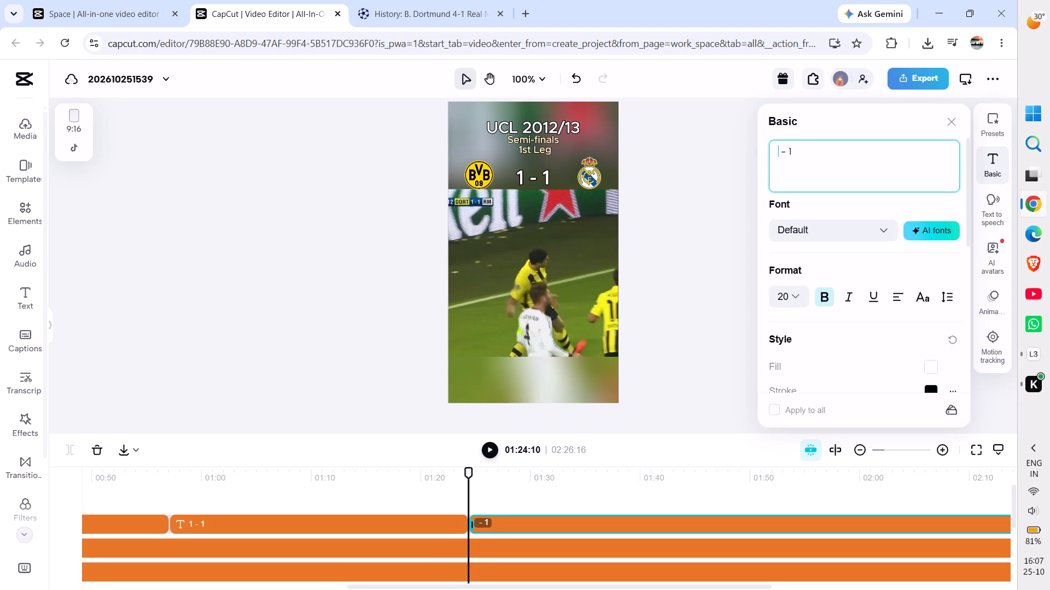
key("2")
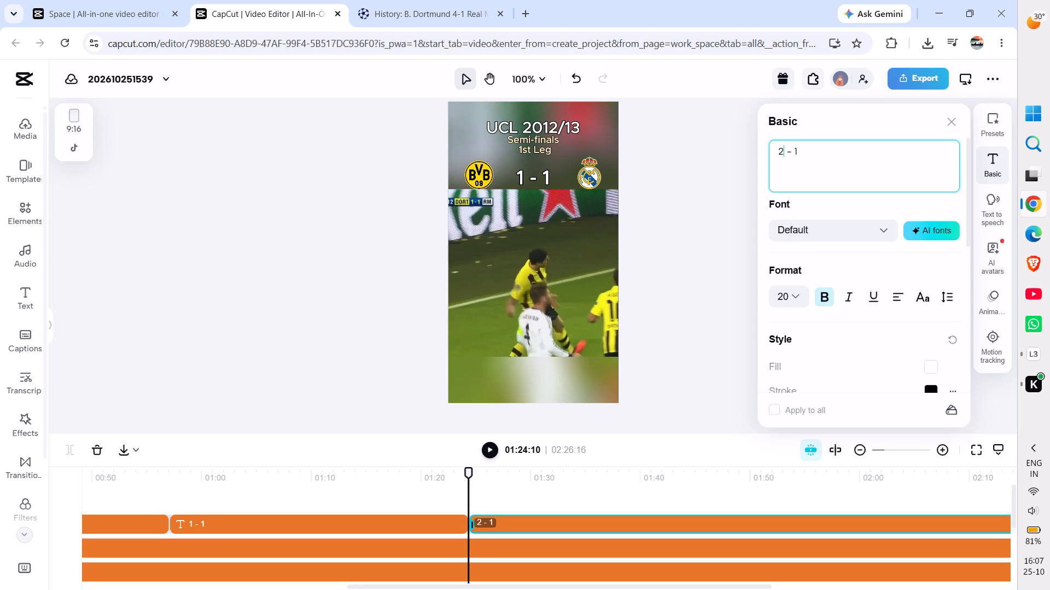
left_click(671, 222)
Play the footage after the "2 - 1" score change, looking for the next goal.
key("space")
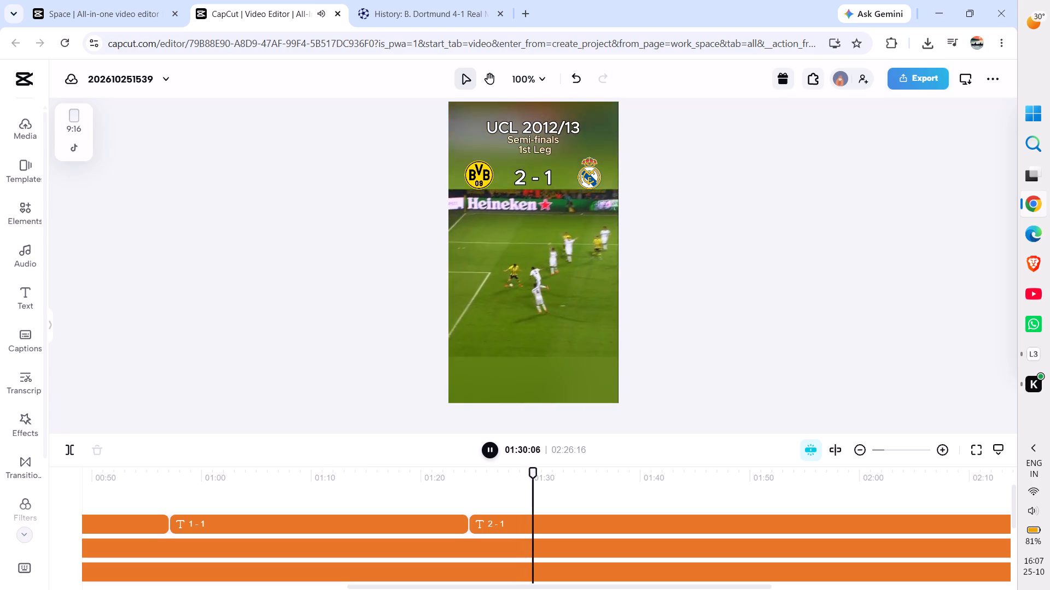
key("space")
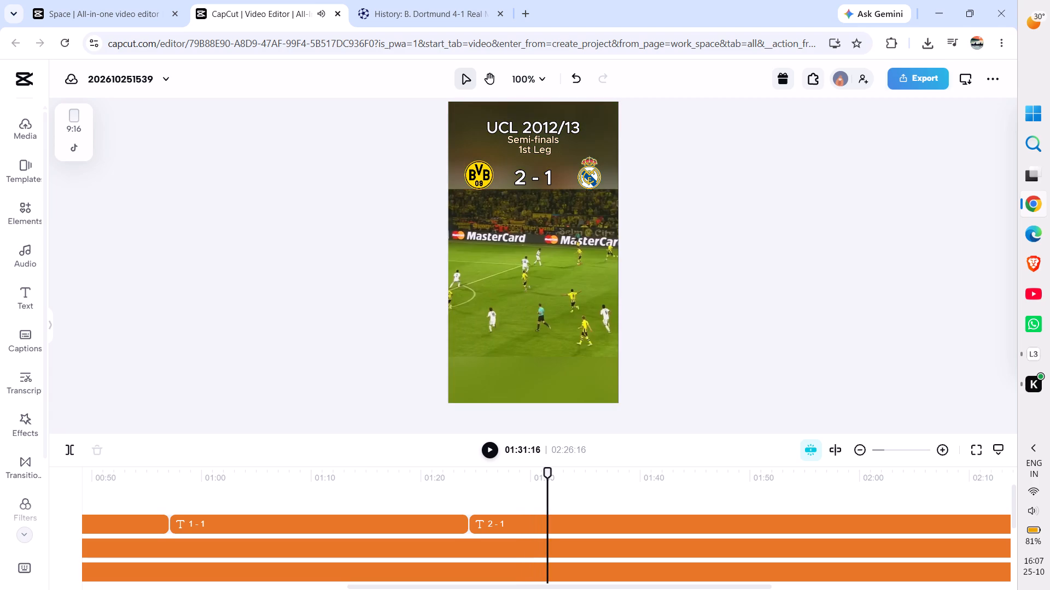
key("space")
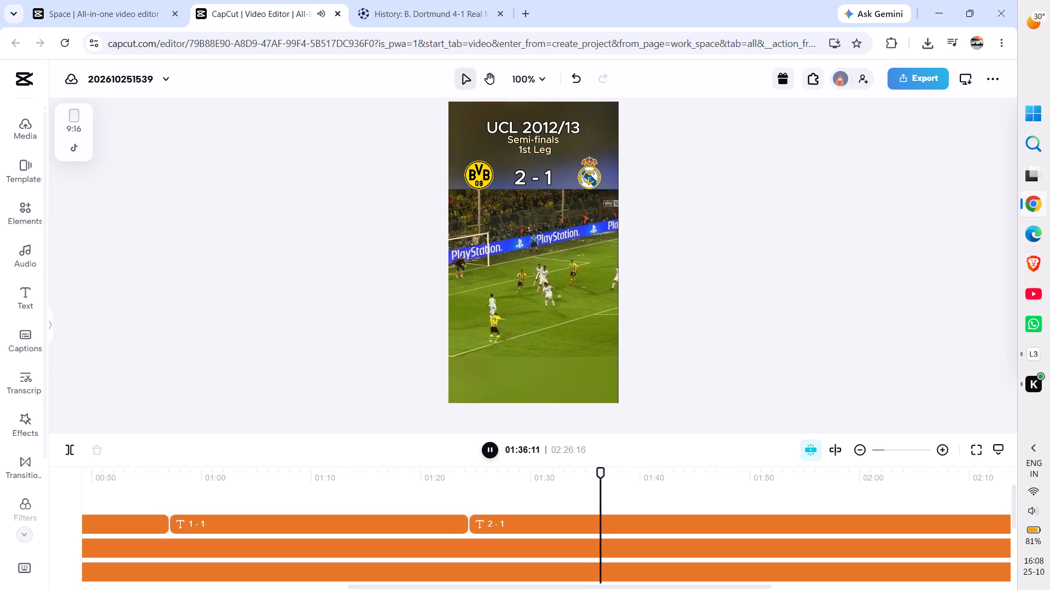
key("space")
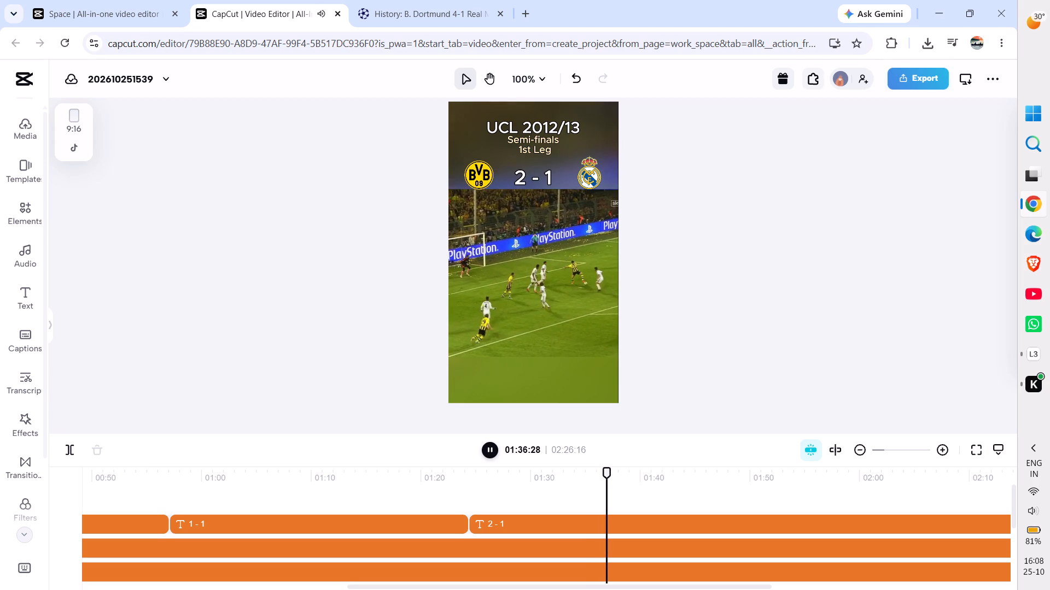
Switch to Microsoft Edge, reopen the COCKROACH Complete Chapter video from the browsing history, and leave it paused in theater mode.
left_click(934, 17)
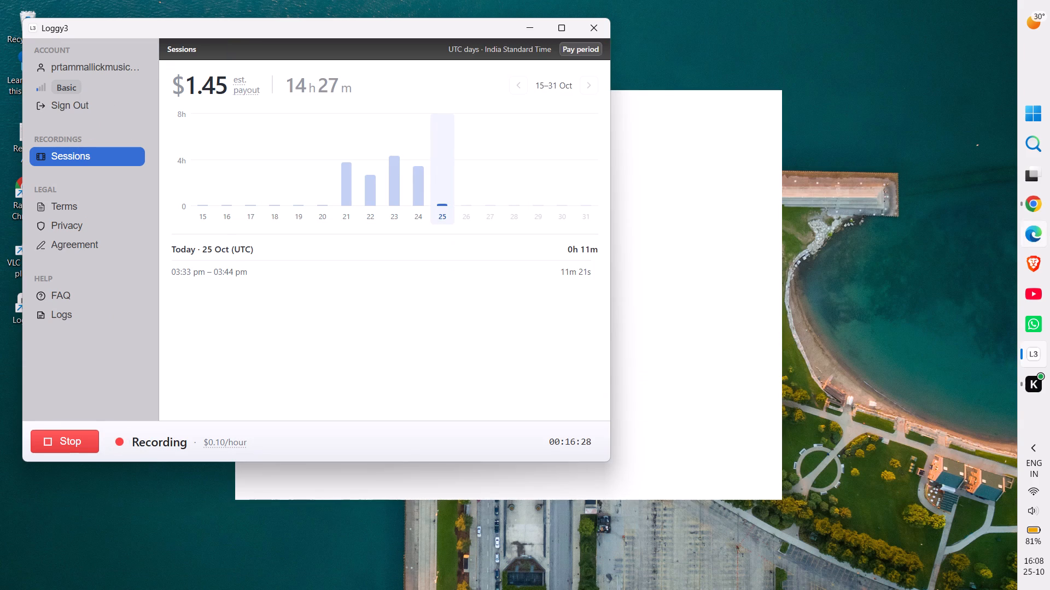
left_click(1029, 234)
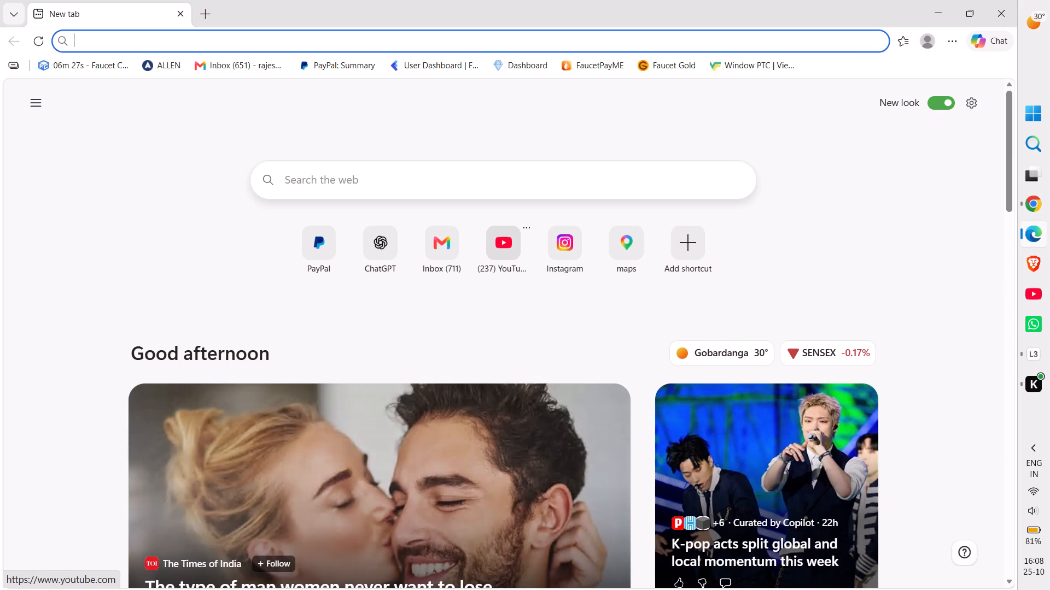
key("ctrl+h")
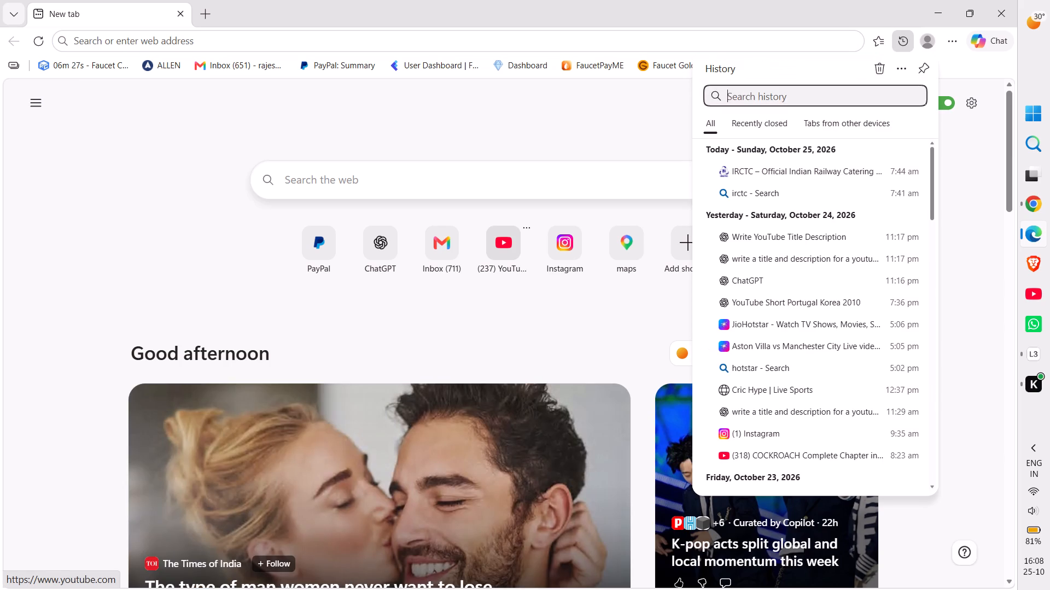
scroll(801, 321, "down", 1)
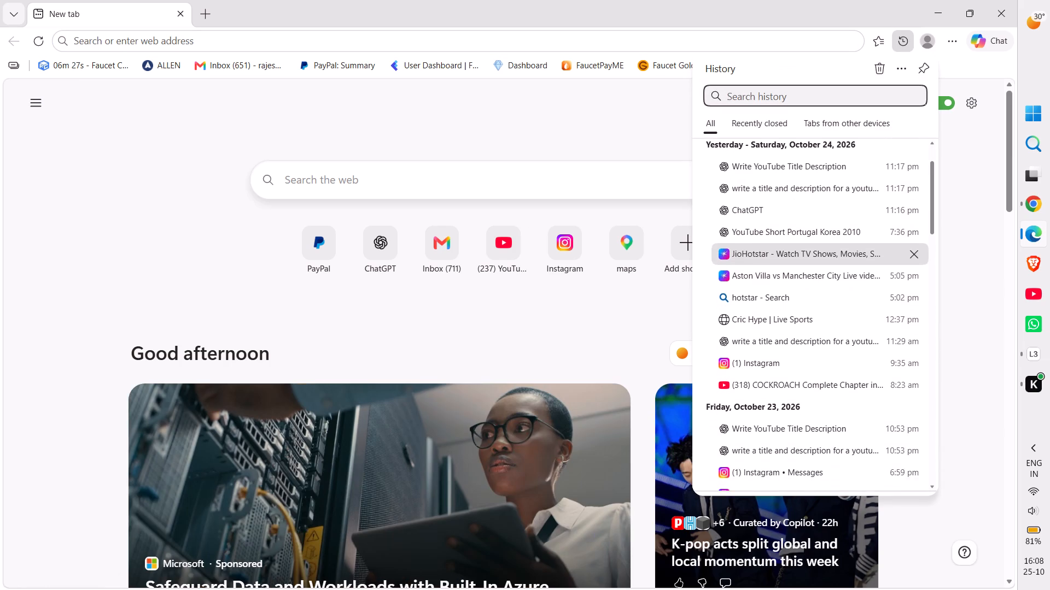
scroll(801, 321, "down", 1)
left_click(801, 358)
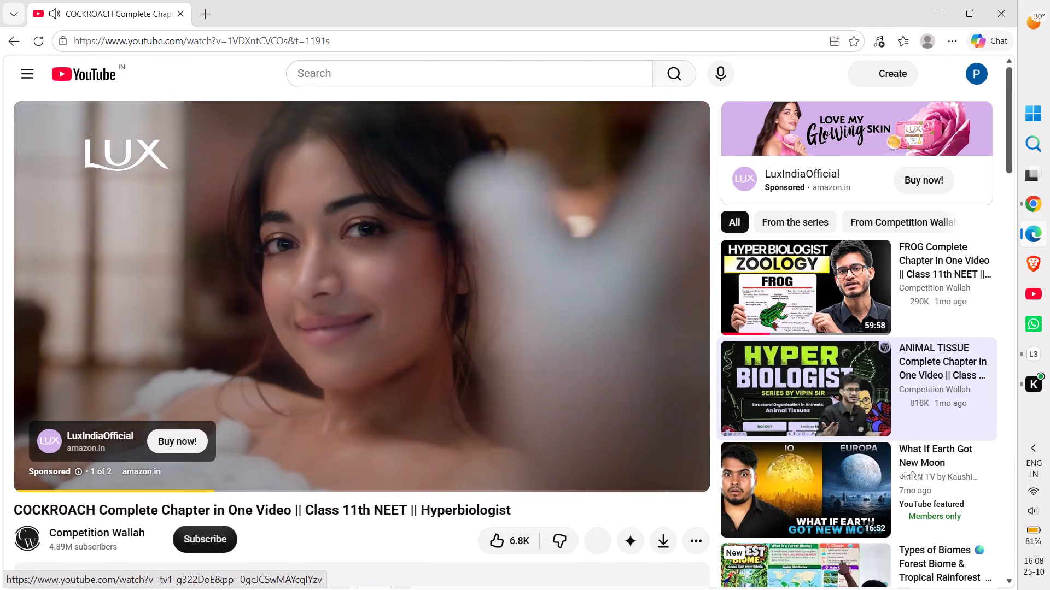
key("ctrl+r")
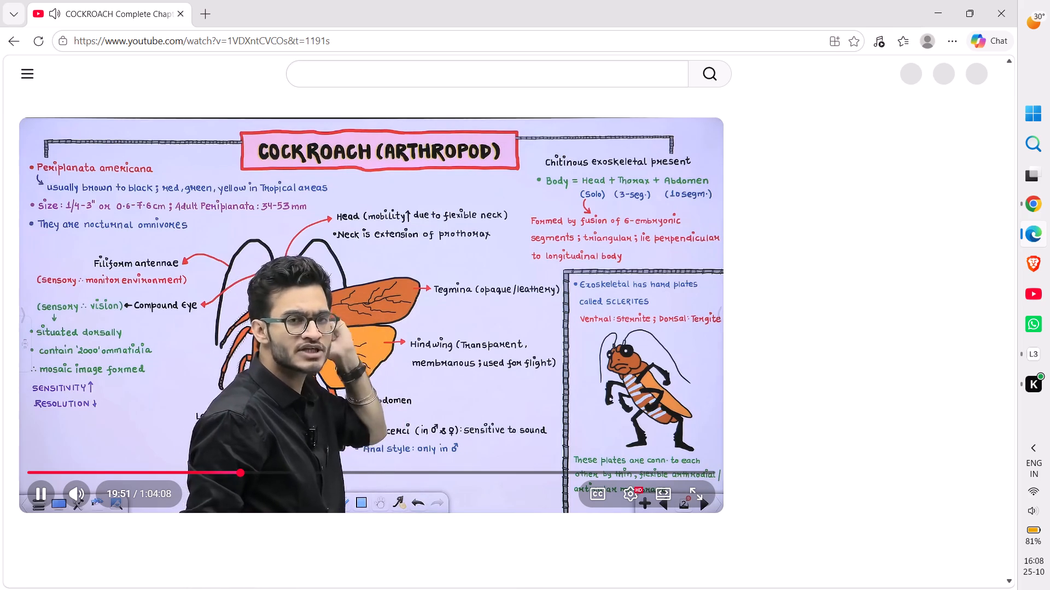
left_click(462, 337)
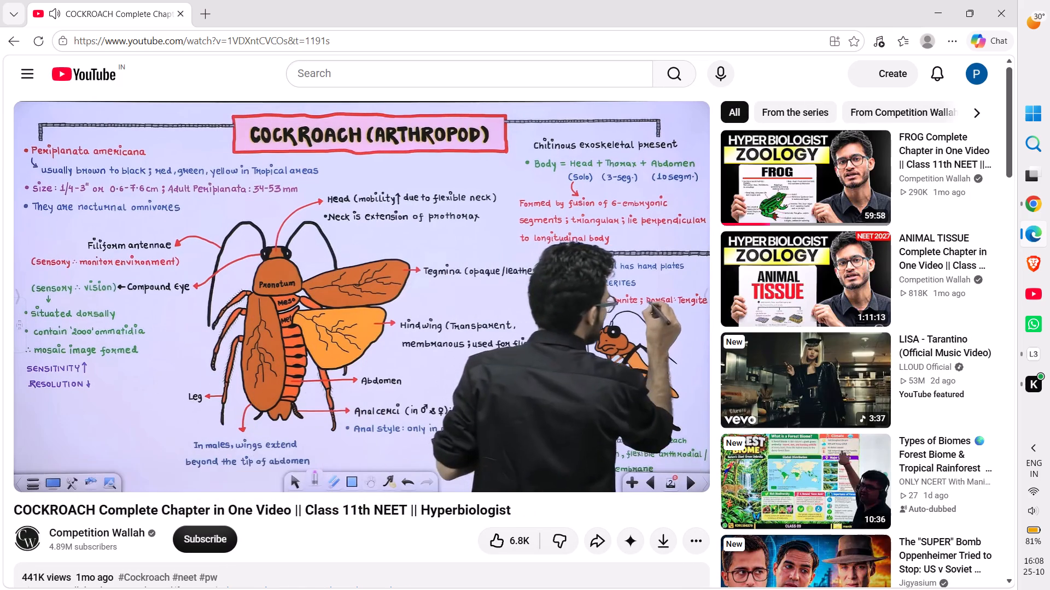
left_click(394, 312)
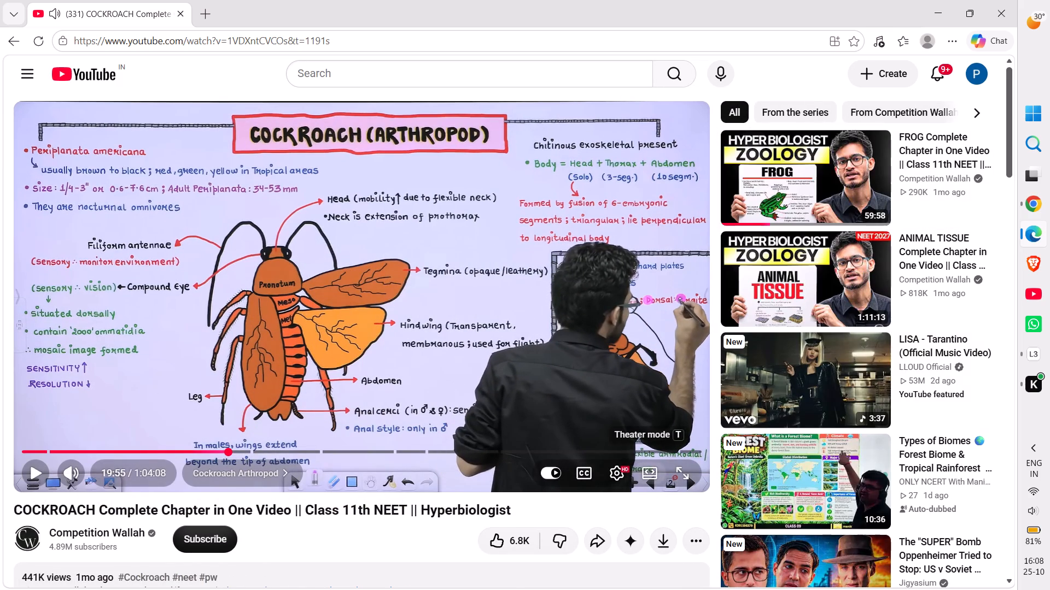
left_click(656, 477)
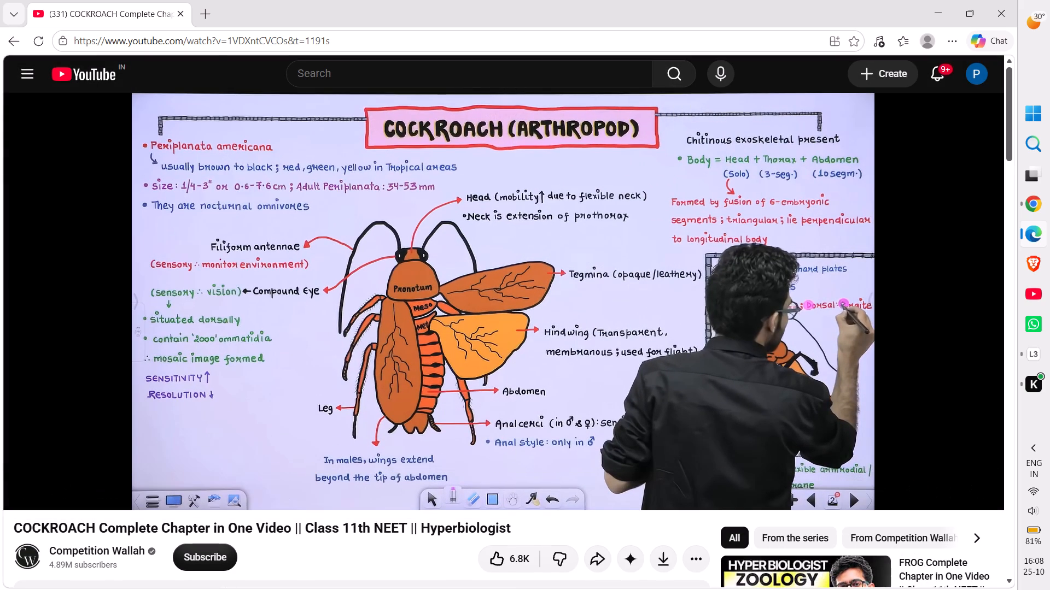
Return to the CapCut project in Chrome, locate Dortmund's third goal and split the "2 - 1" score text at 01:39:13.
left_click(1031, 207)
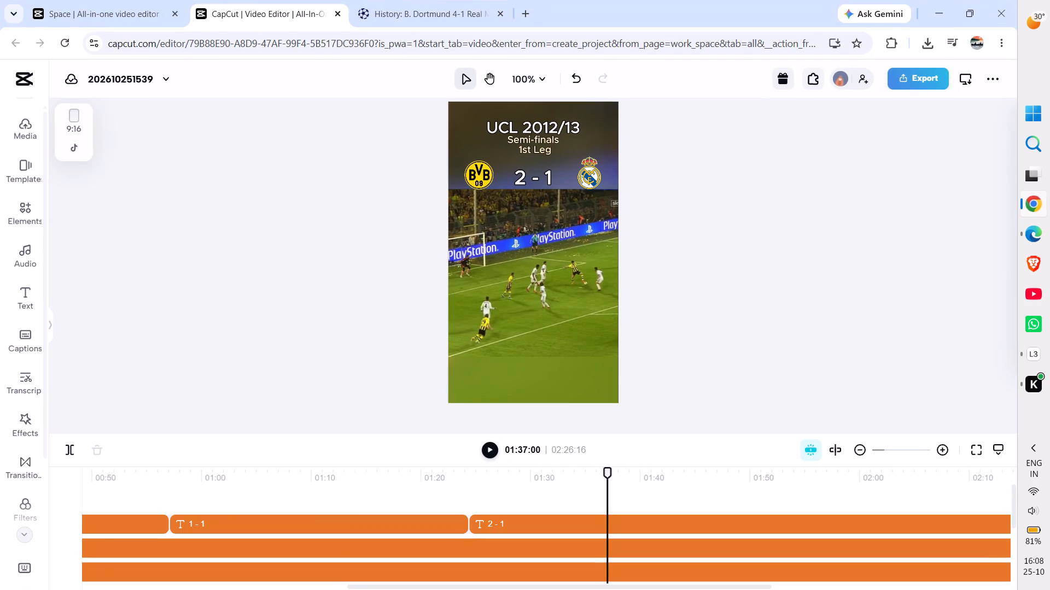
key("space")
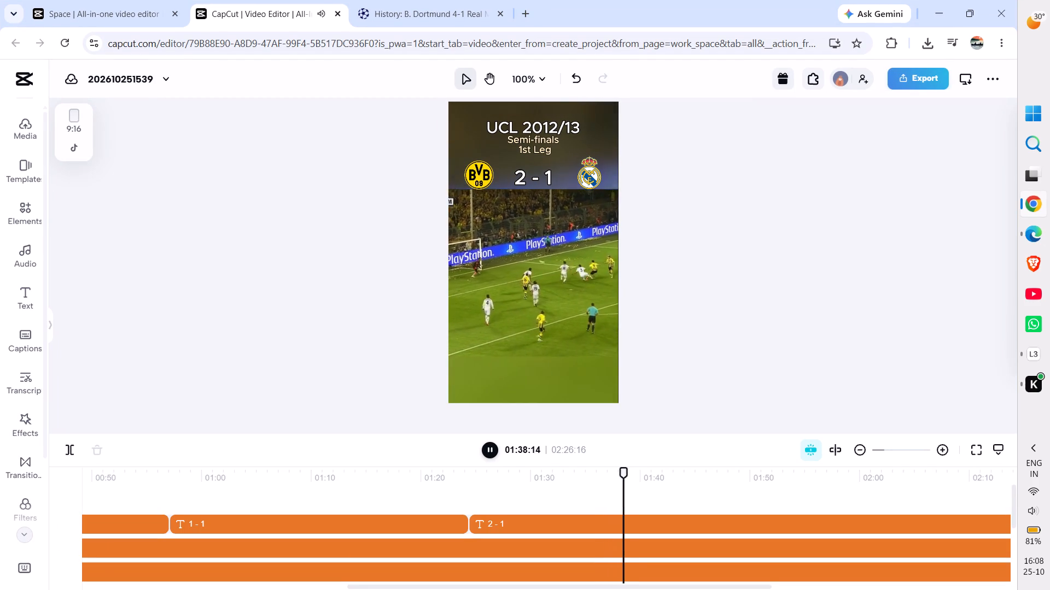
key("space")
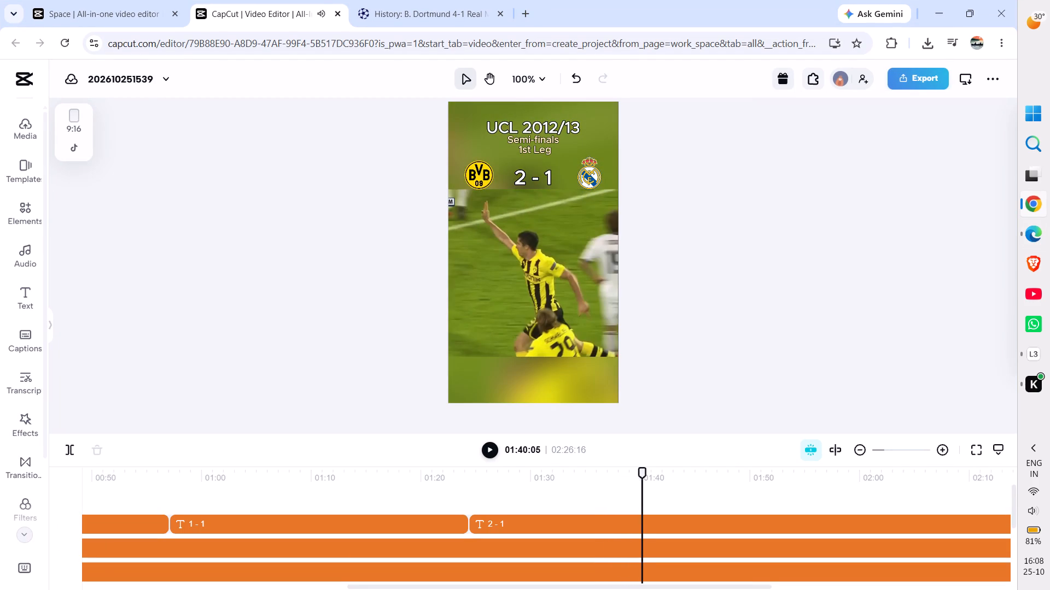
left_click_drag(644, 474, 633, 475)
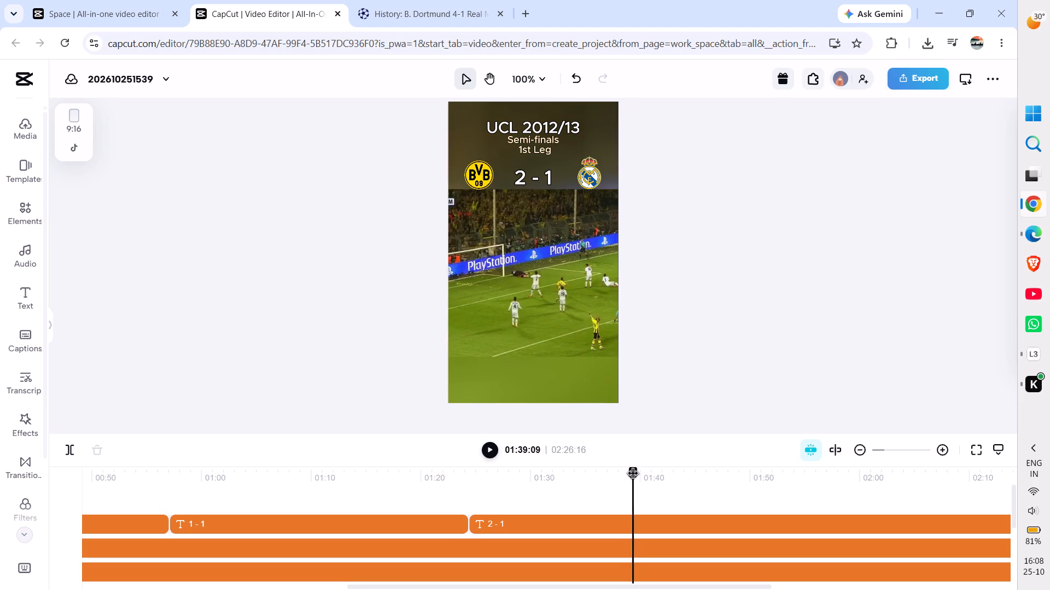
left_click_drag(633, 475, 622, 476)
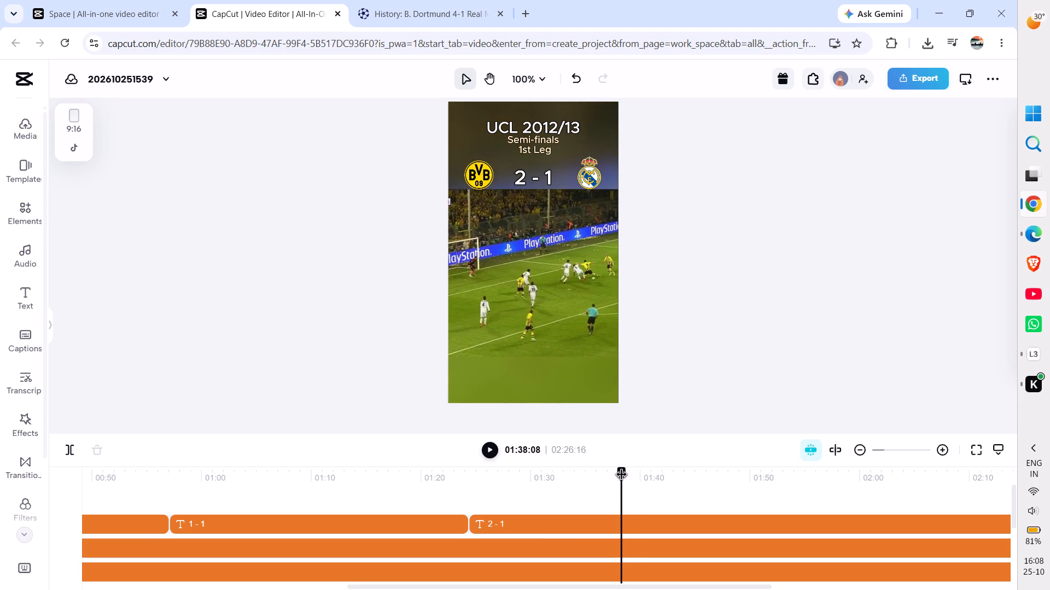
key("space")
key("space")
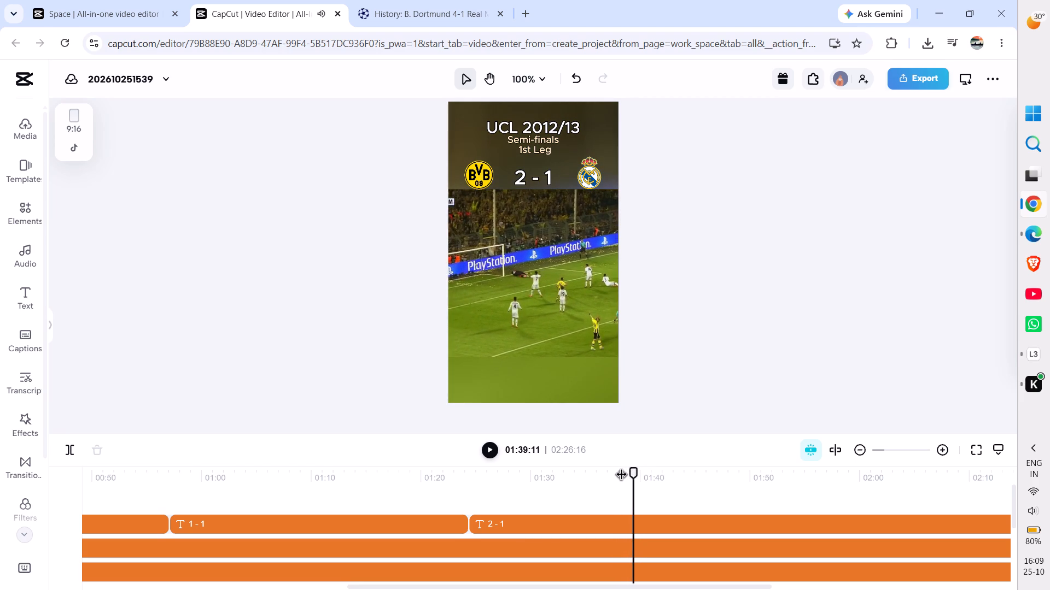
left_click(633, 523)
Change the score text after the 01:39:13 split to "3 - 1".
left_click(673, 525)
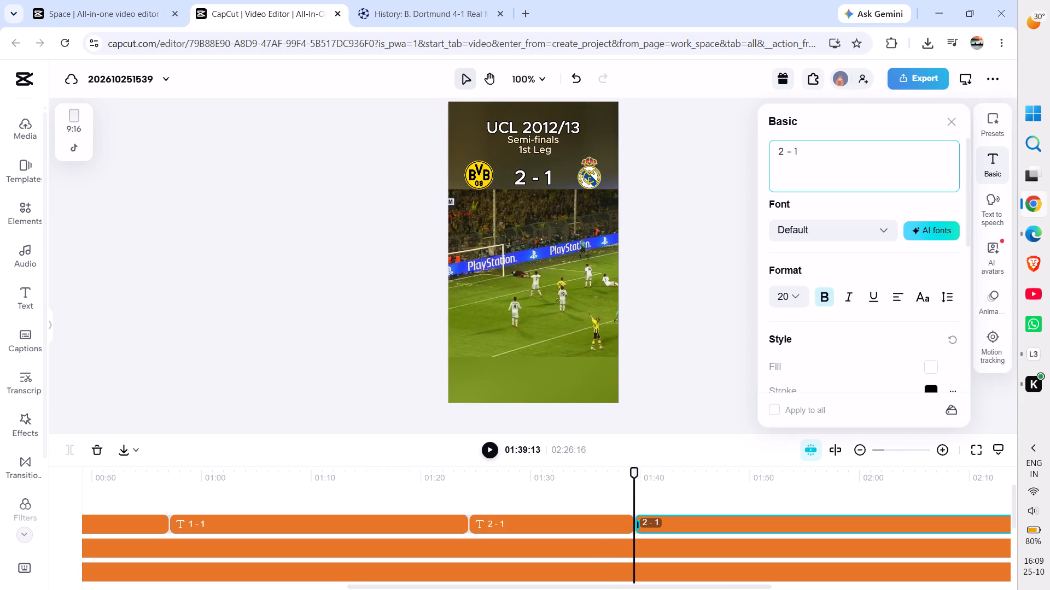
left_click(784, 161)
key("BackSpace")
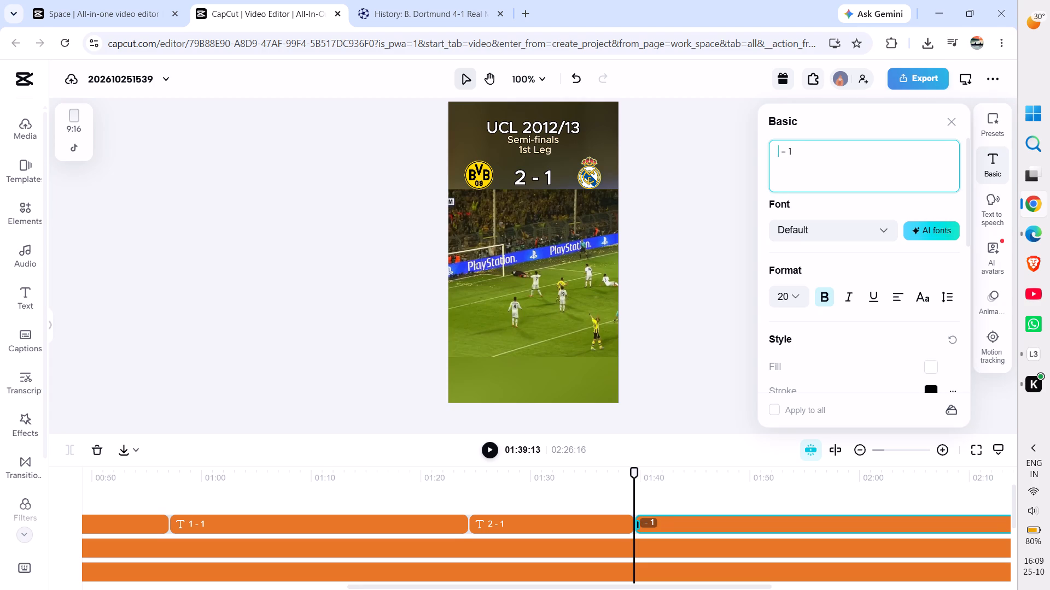
key("3")
left_click(697, 175)
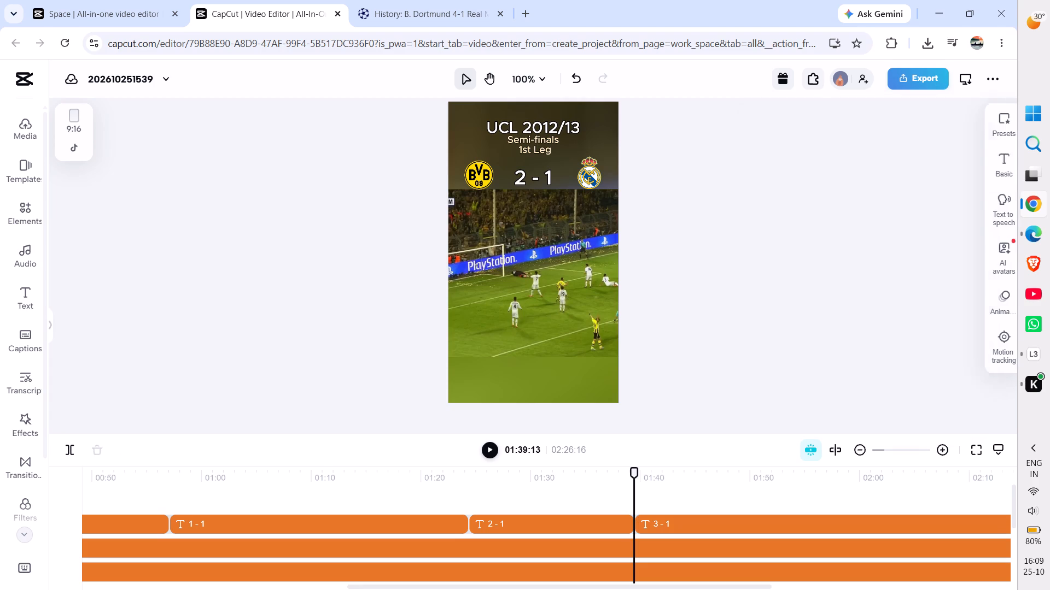
Play on to Dortmund's fourth goal and split the "3 - 1" score text at 02:09:02.
key("space")
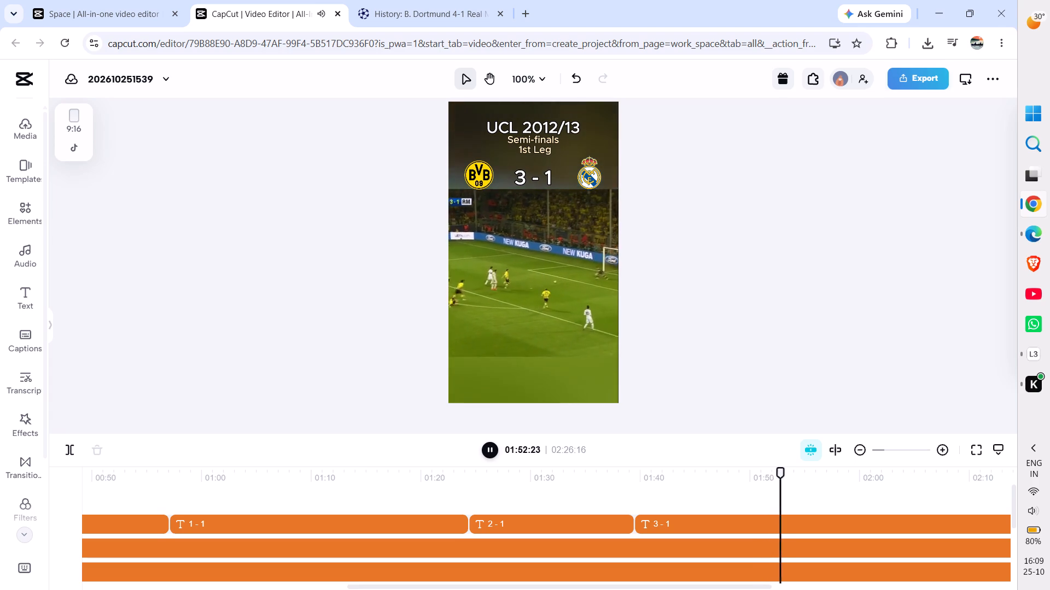
scroll(731, 515, "left", 5)
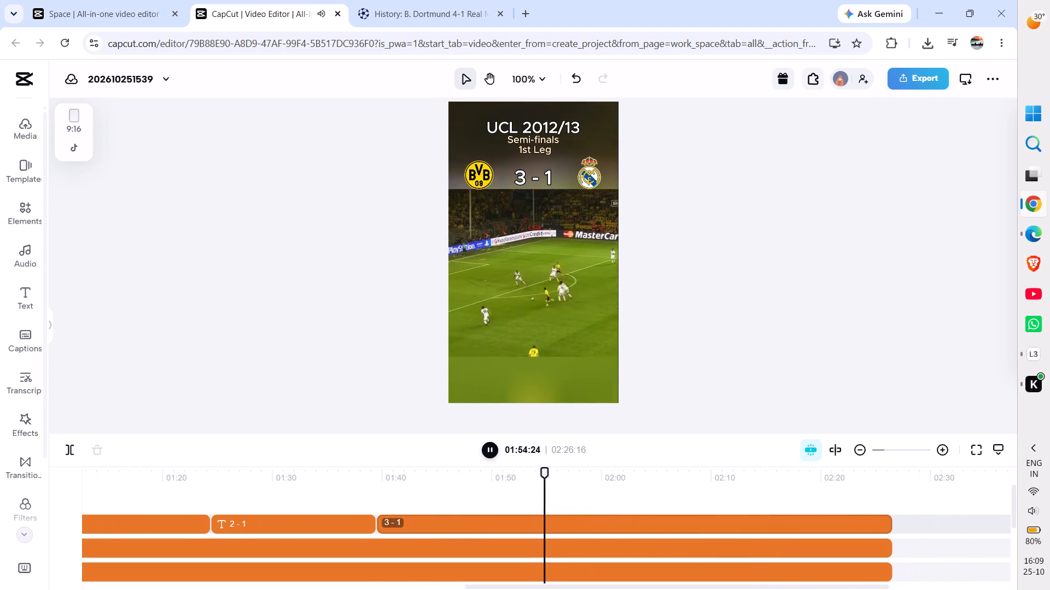
scroll(731, 515, "left", 1)
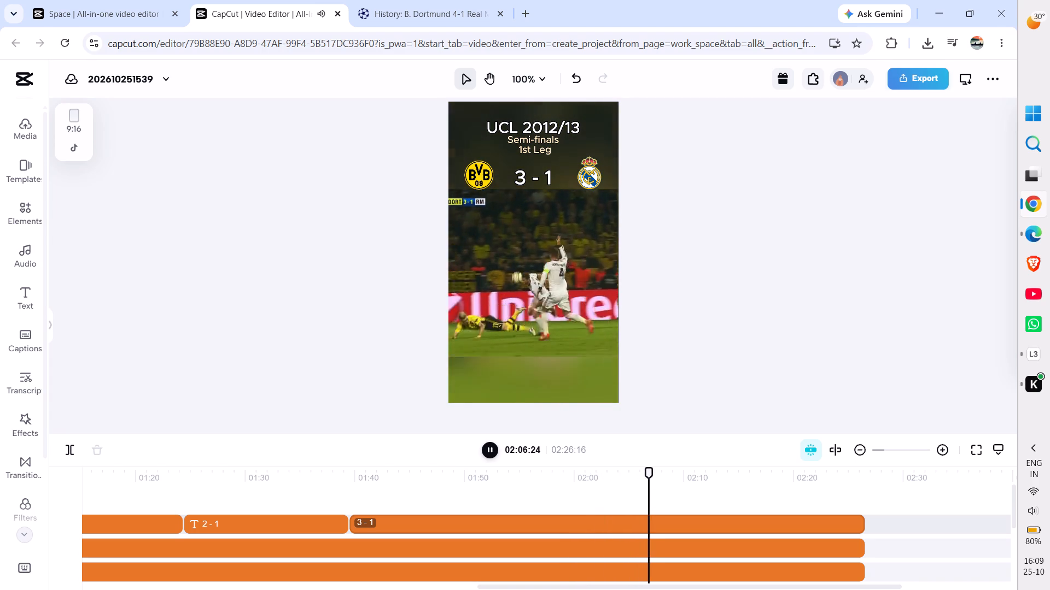
key("space")
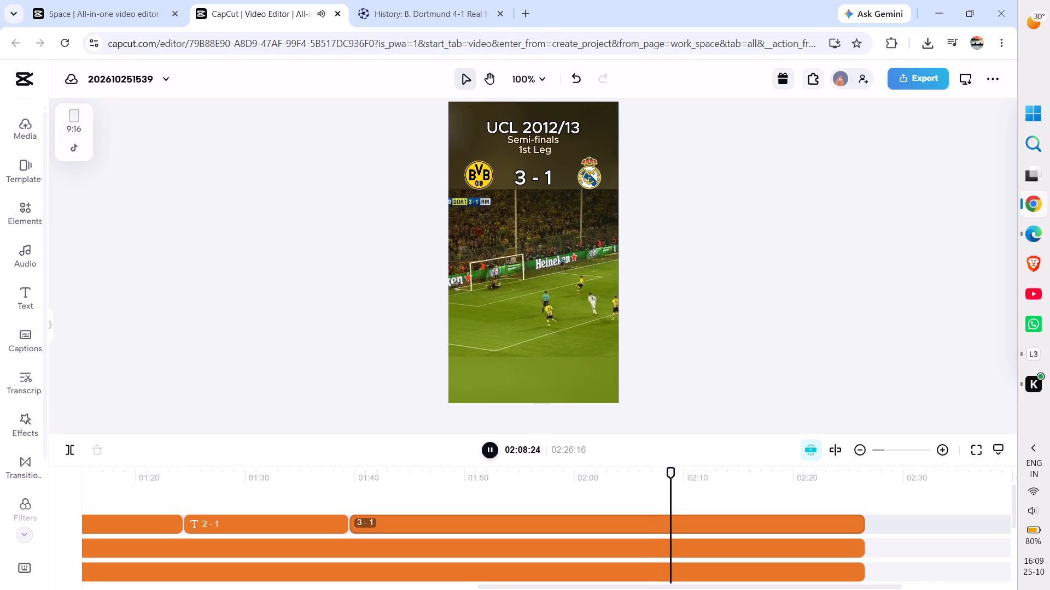
key("space")
key("space")
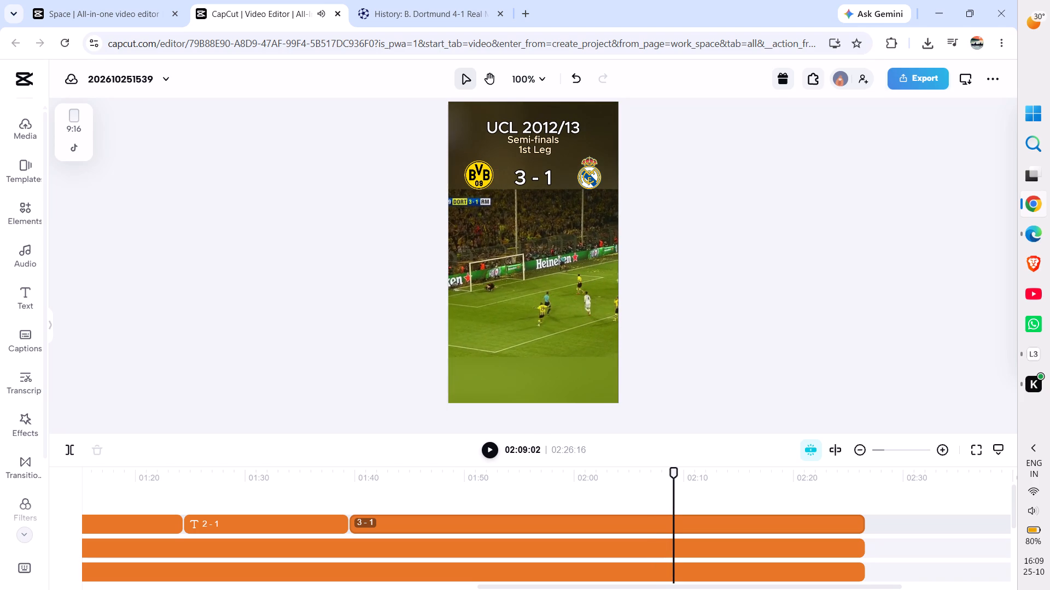
left_click(676, 520)
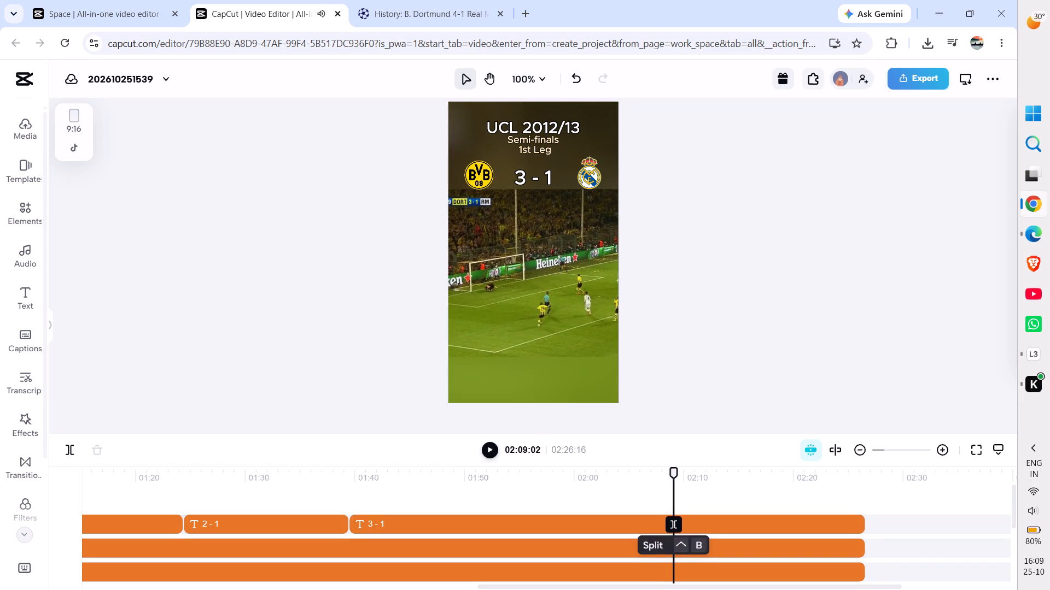
Change the score text after the 02:09:02 split to "4 - 1".
left_click(702, 521)
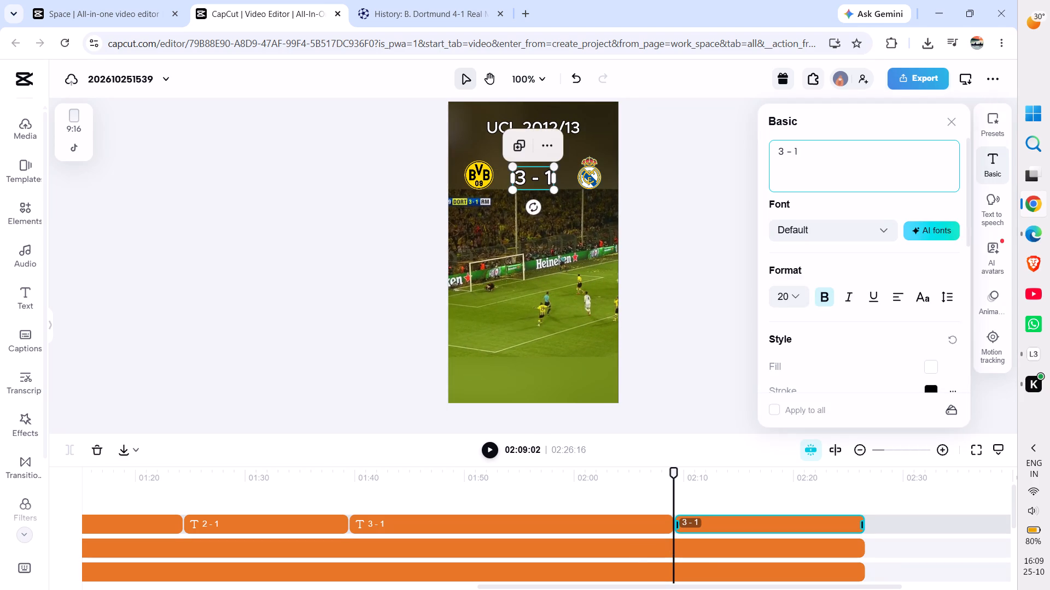
left_click(783, 157)
key("BackSpace")
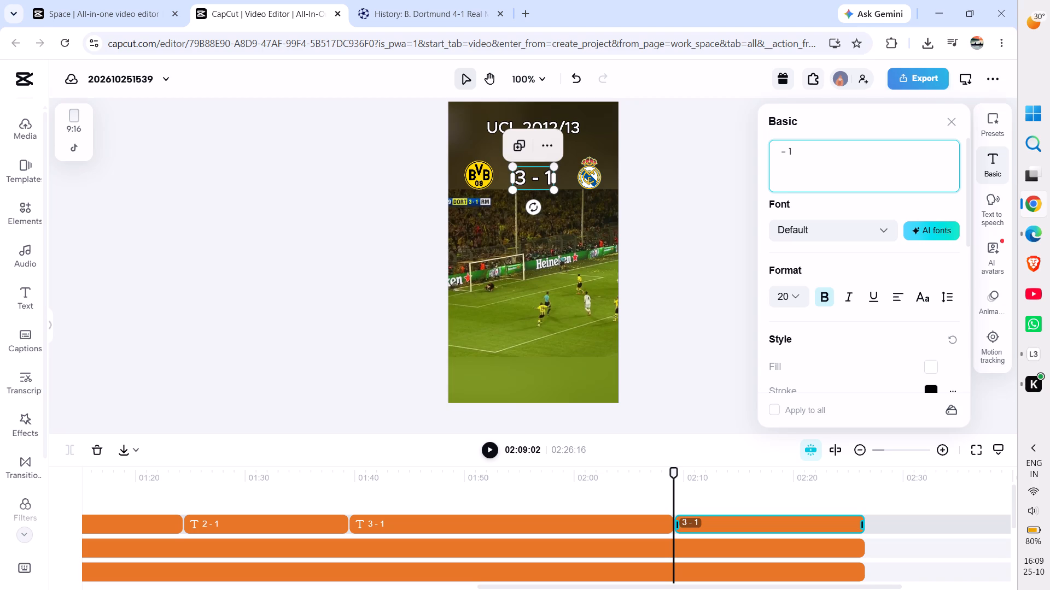
key("4")
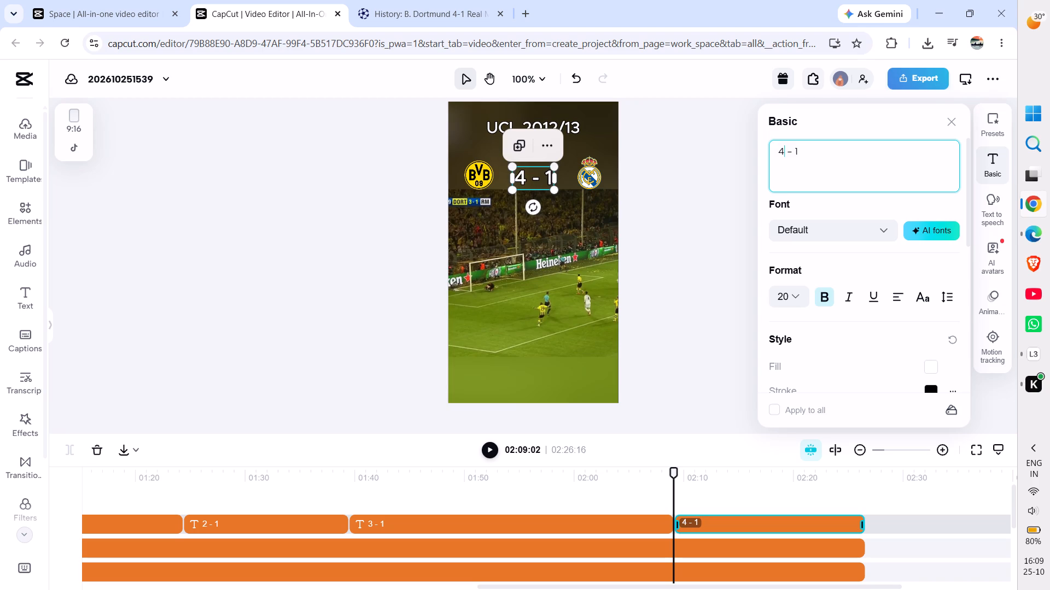
left_click(703, 175)
Play the footage from the "4 - 1" score change to the end of the video, then briefly replay its opening.
key("space")
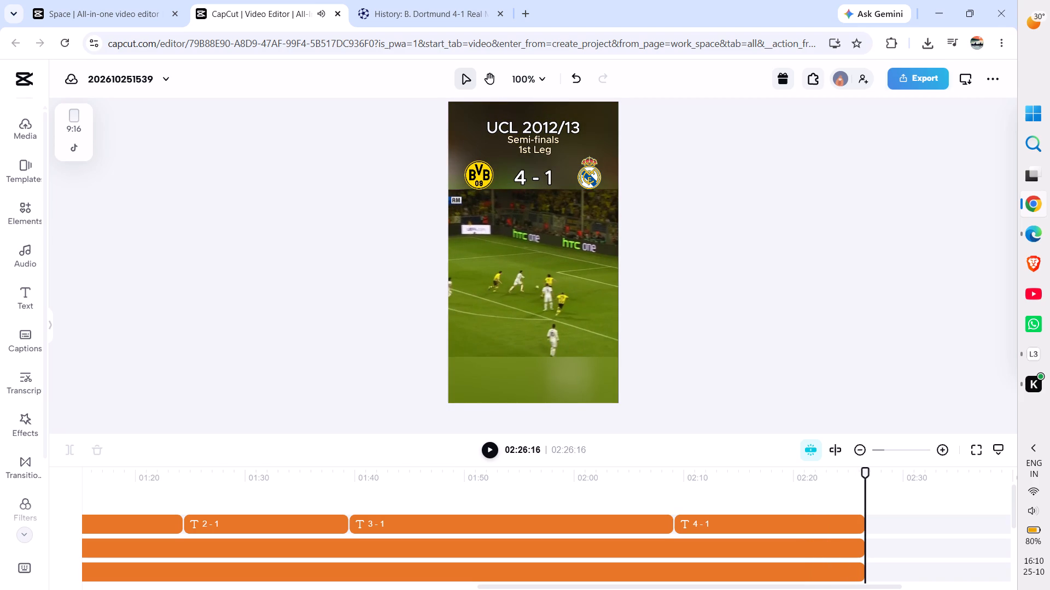
key("space")
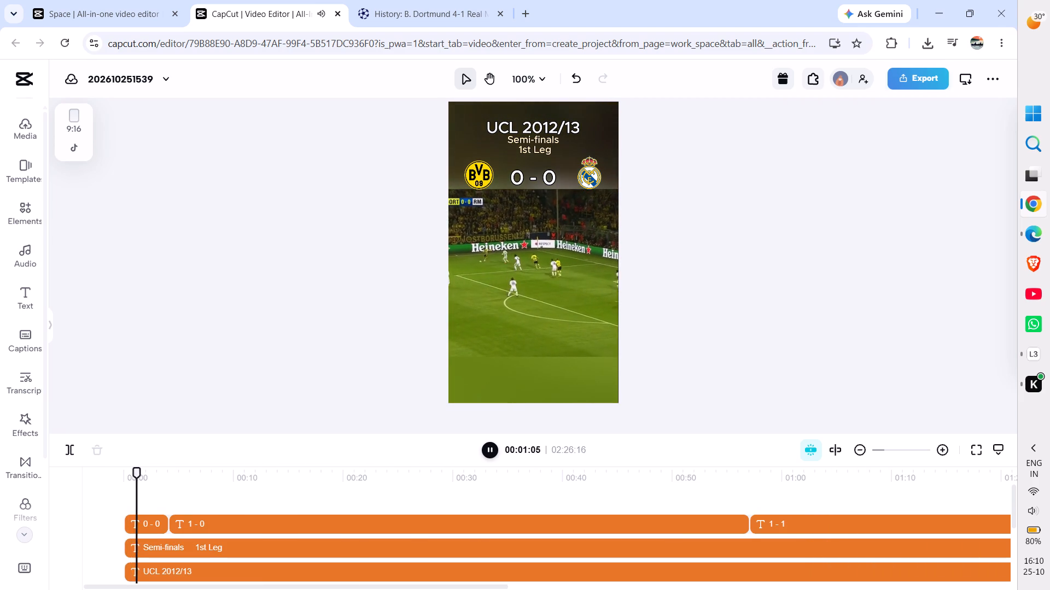
key("space")
Copy Lewandowski's scorer line with all his goal minutes from the UEFA match page.
left_click(402, 1)
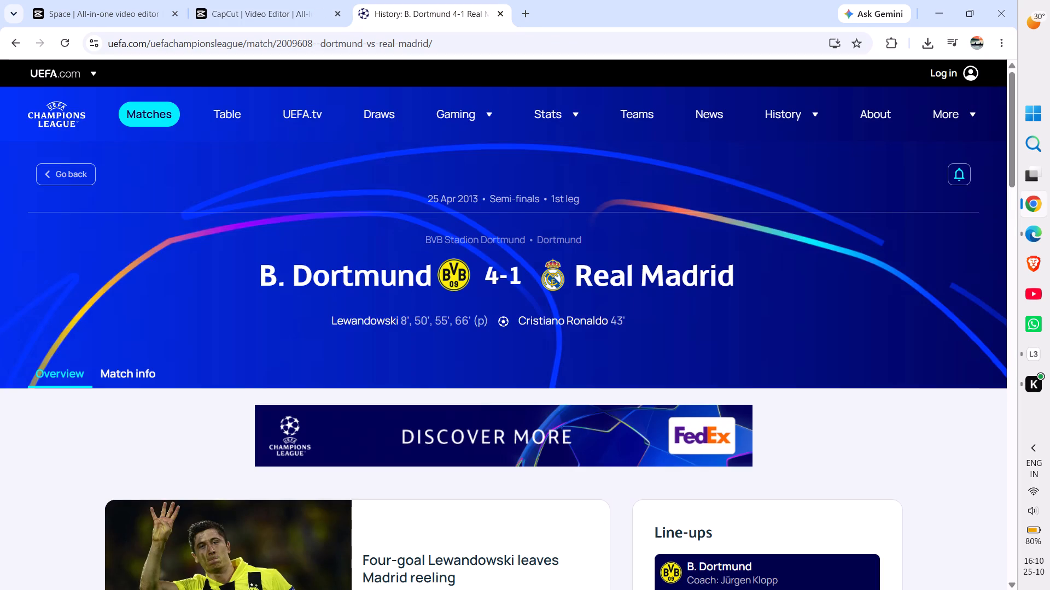
left_click_drag(327, 324, 402, 322)
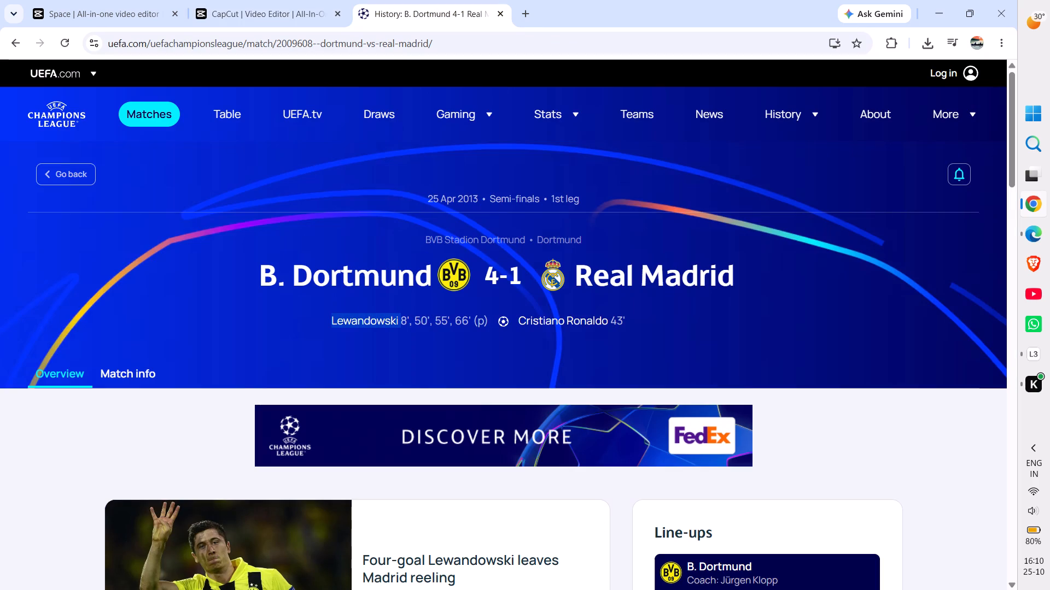
left_click_drag(402, 322, 456, 323)
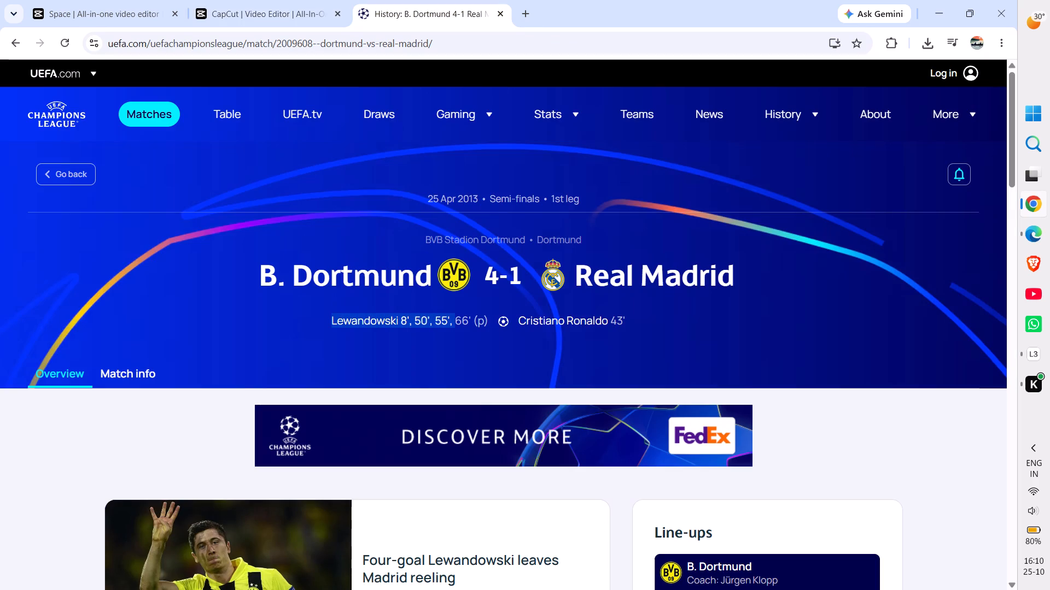
left_click_drag(456, 323, 487, 321)
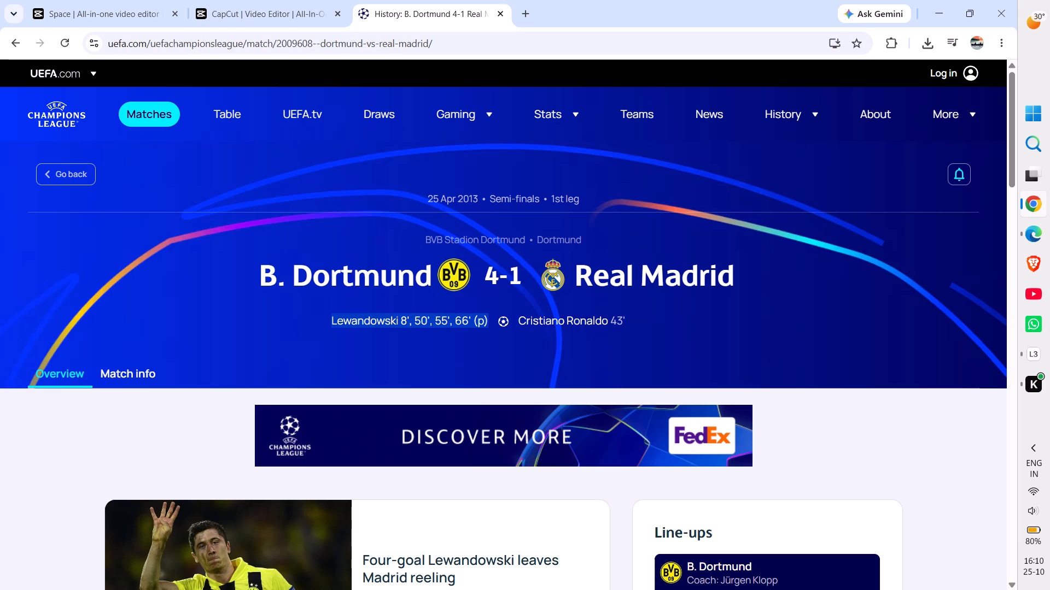
key("ctrl+c")
left_click(293, 351)
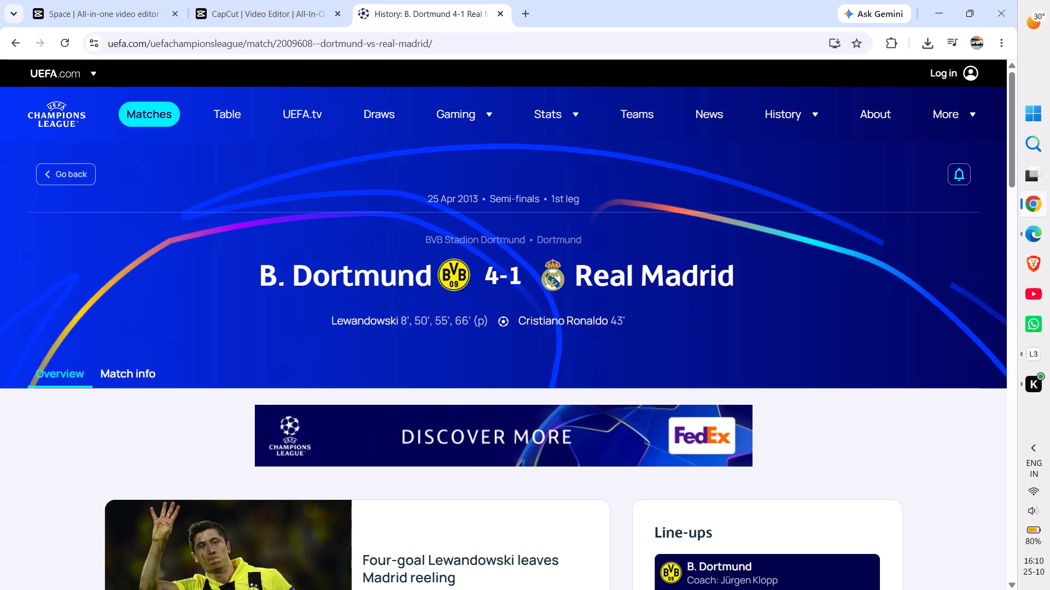
Return to the CapCut project and add a body text at 00:04:02, where the score changes to "1 - 0".
left_click(264, 2)
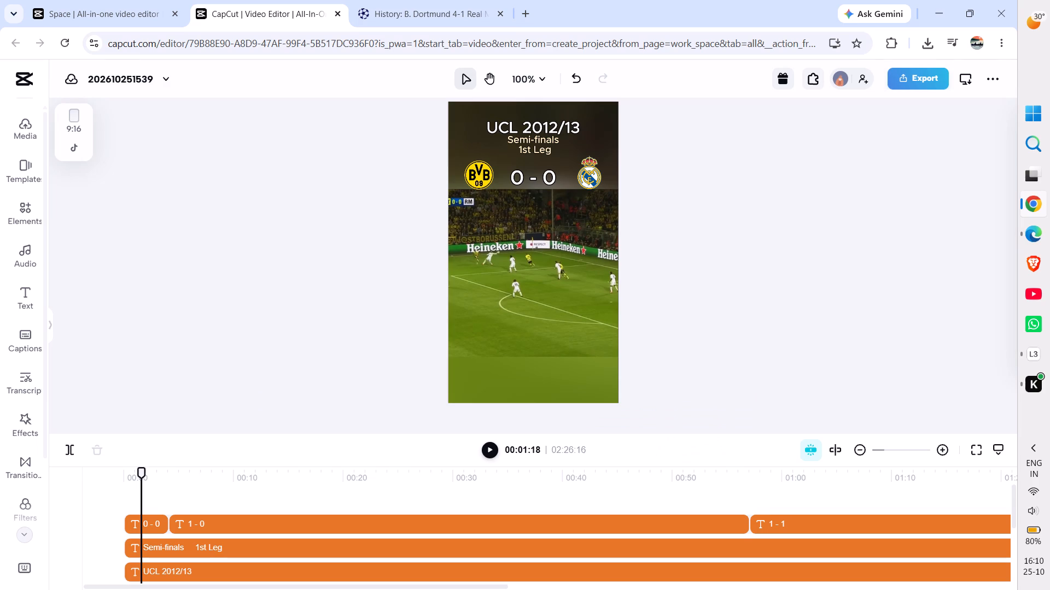
left_click_drag(142, 469, 158, 471)
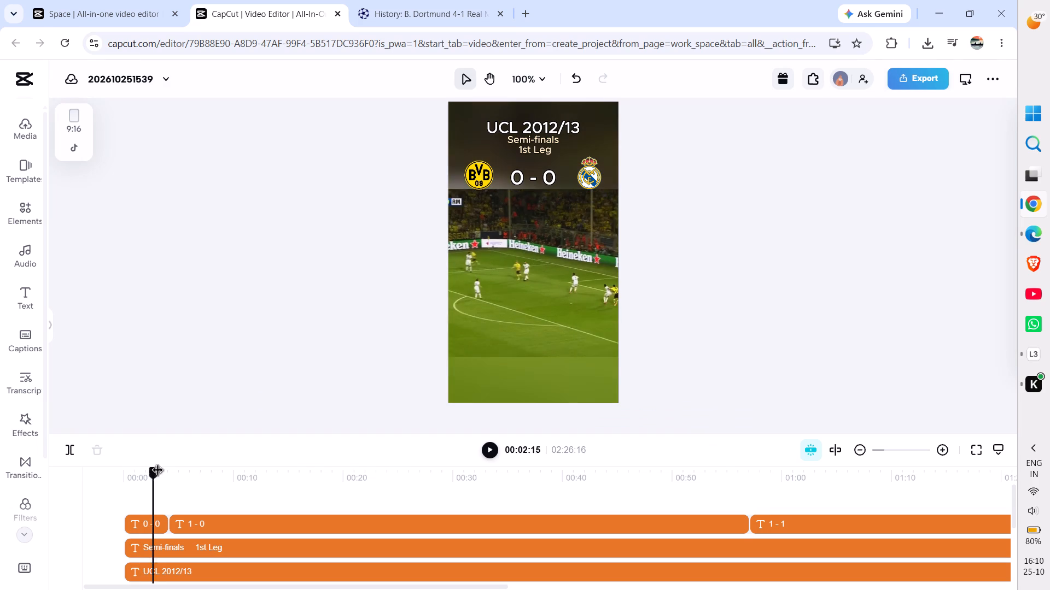
left_click_drag(158, 471, 170, 473)
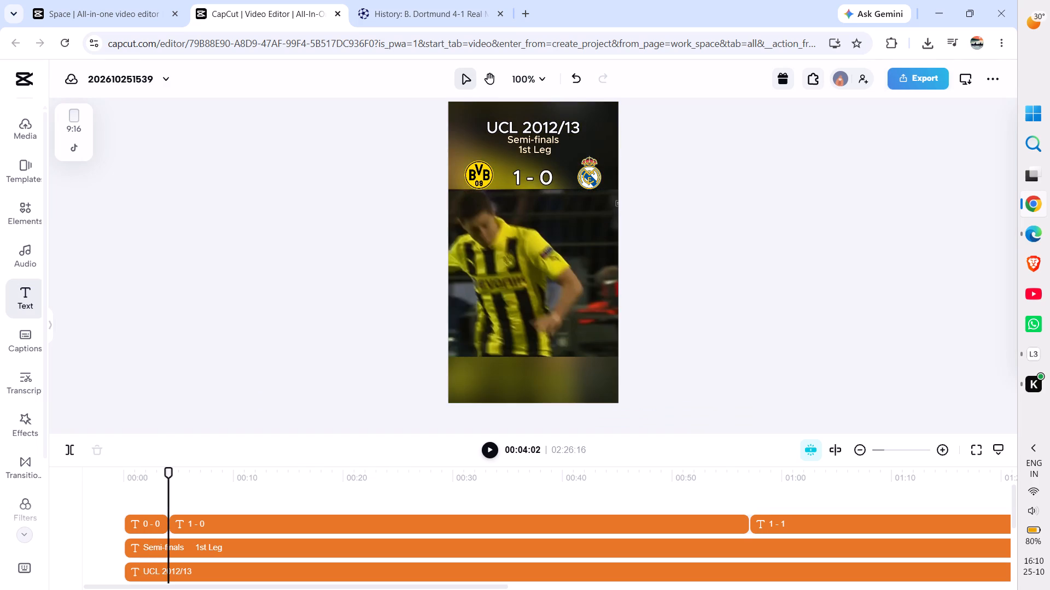
left_click(24, 290)
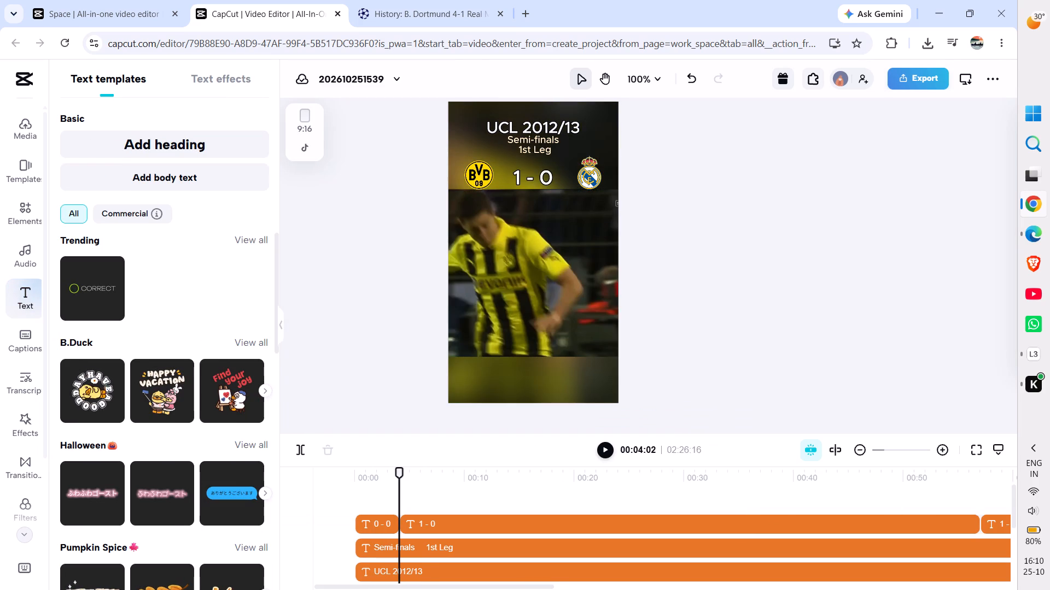
left_click(188, 179)
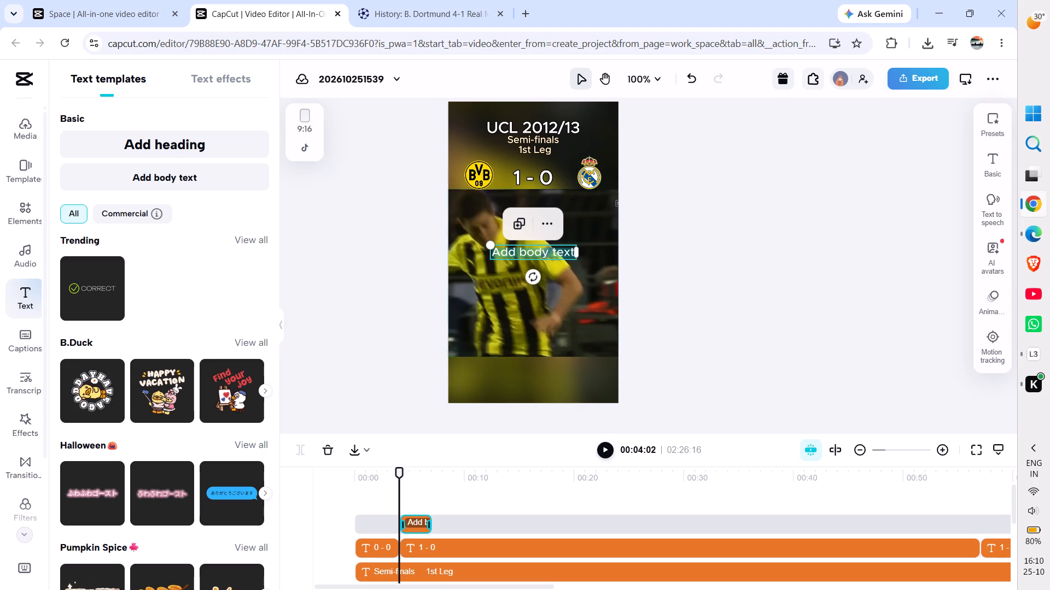
Replace the new body text's placeholder with the copied line "Lewandowski 8', 50', 55', 66' (p)".
left_click(991, 162)
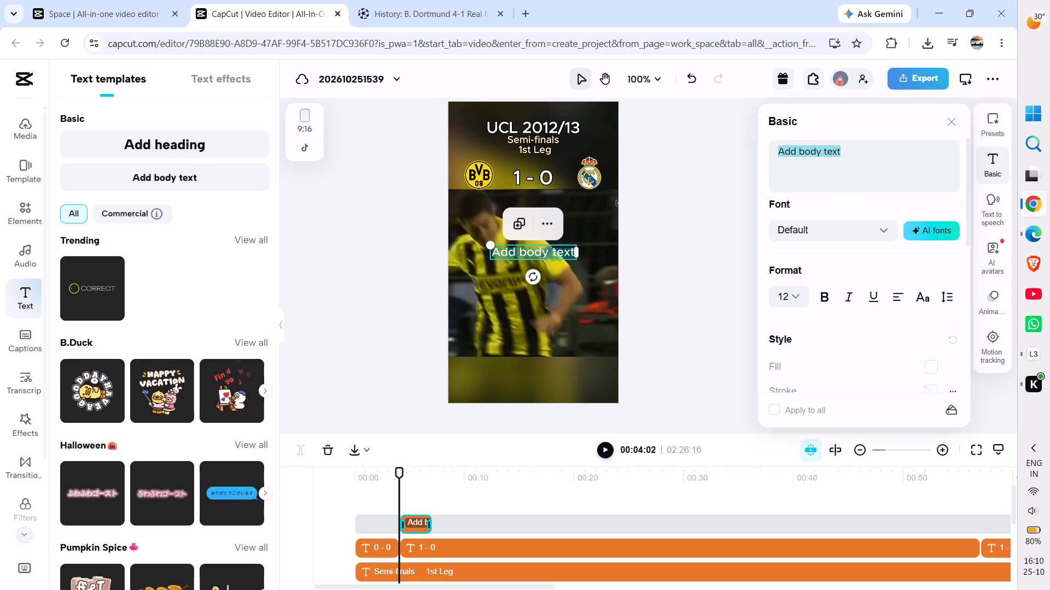
left_click(912, 151)
key("BackSpace")
key("BackSpace")
key("BackSpace")
key("BackSpace")
key("BackSpace")
key("BackSpace")
key("BackSpace")
key("BackSpace")
key("BackSpace")
key("BackSpace")
key("BackSpace")
key("BackSpace")
key("BackSpace")
key("BackSpace")
key("BackSpace")
key("BackSpace")
key("BackSpace")
key("BackSpace")
key("BackSpace")
key("BackSpace")
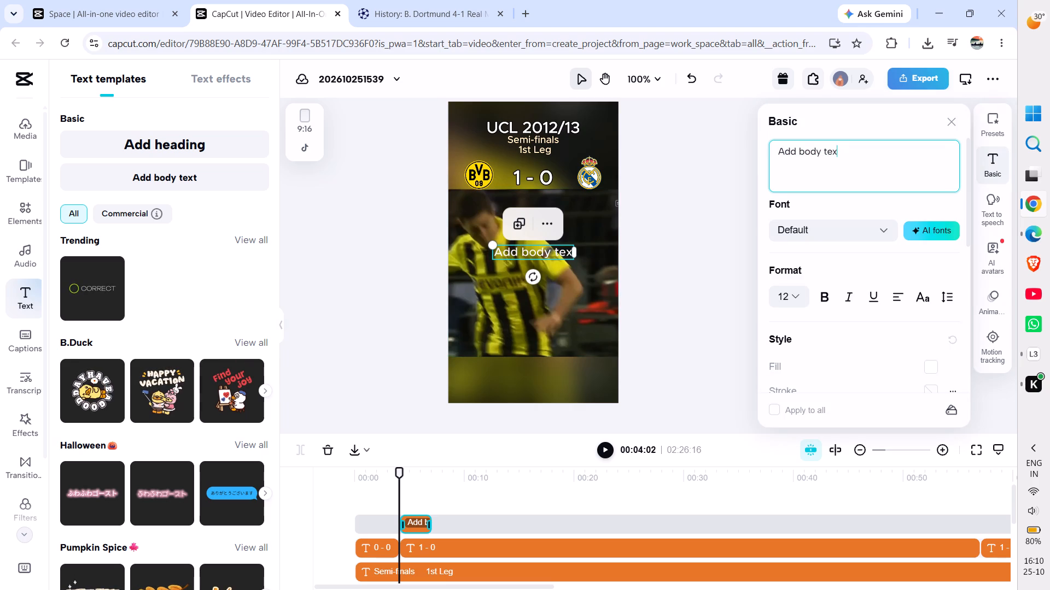
key("ctrl+v")
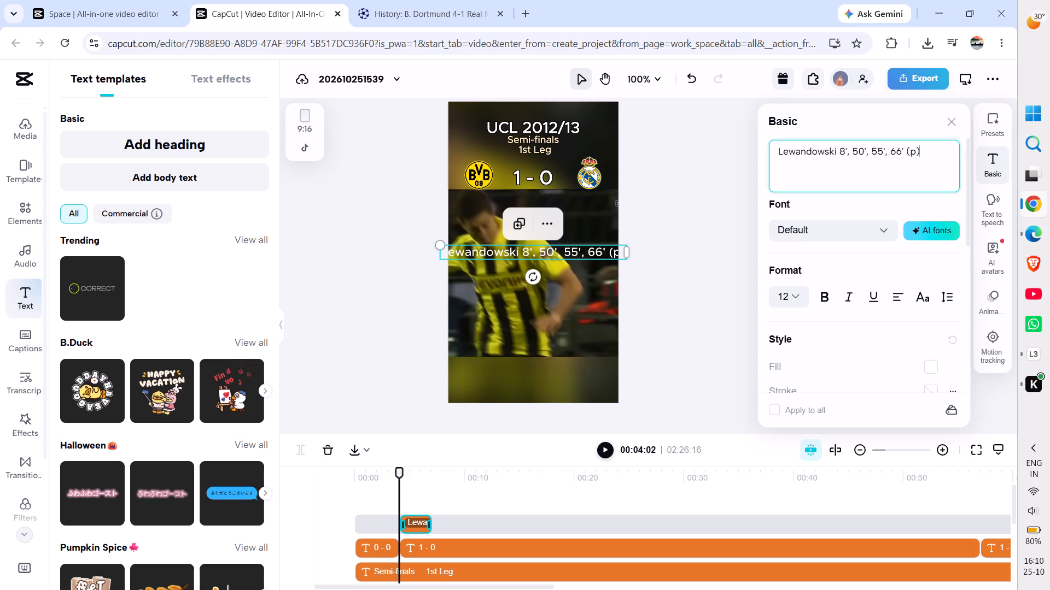
Trim the scorer text to "Lewandowski 8'" by removing the other goal minutes and the penalty mark.
left_click(924, 158)
key("BackSpace")
key("BackSpace")
key("BackSpace")
key("BackSpace")
key("BackSpace")
key("BackSpace")
key("BackSpace")
key("BackSpace")
key("BackSpace")
key("BackSpace")
key("BackSpace")
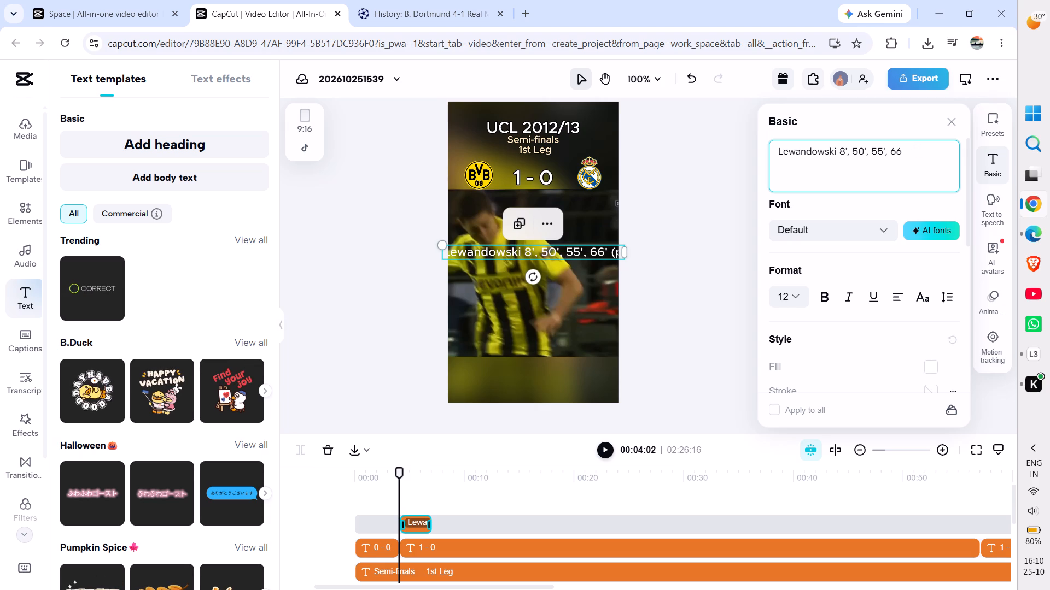
key("BackSpace")
key("BackSpace")
key("BackSpace")
key("BackSpace")
key("BackSpace")
key("BackSpace")
key("BackSpace")
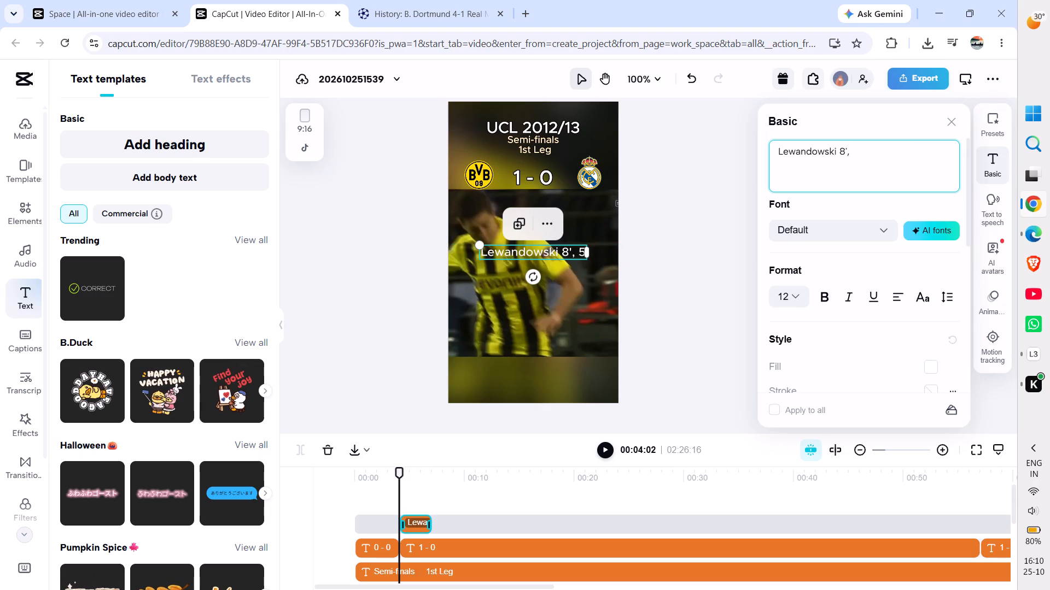
key("BackSpace")
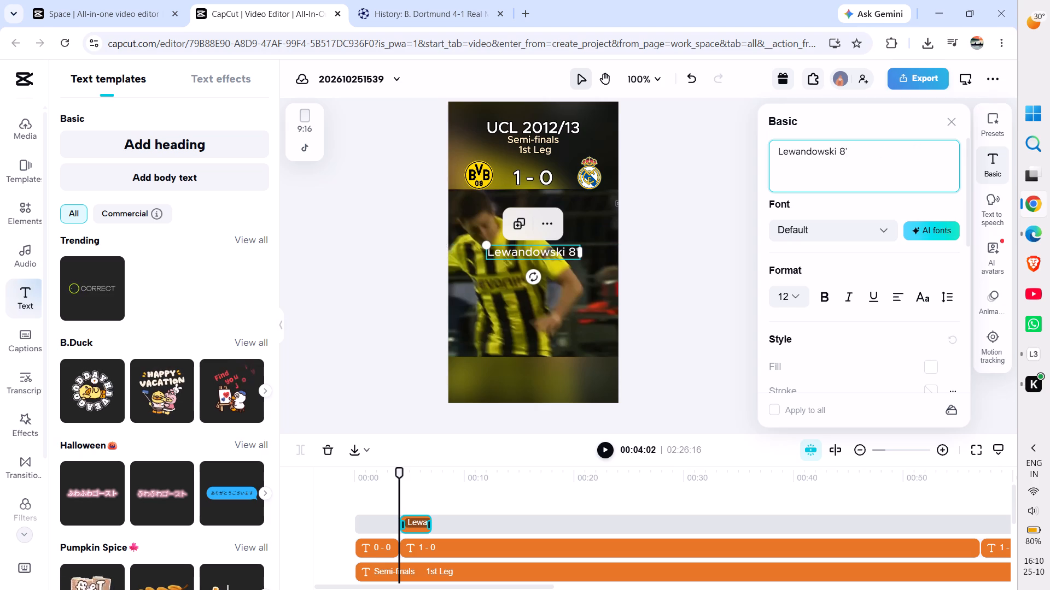
Add the initial "R. " in front of the scorer's name so the text reads "R. Lewandowski 8'".
left_click(775, 160)
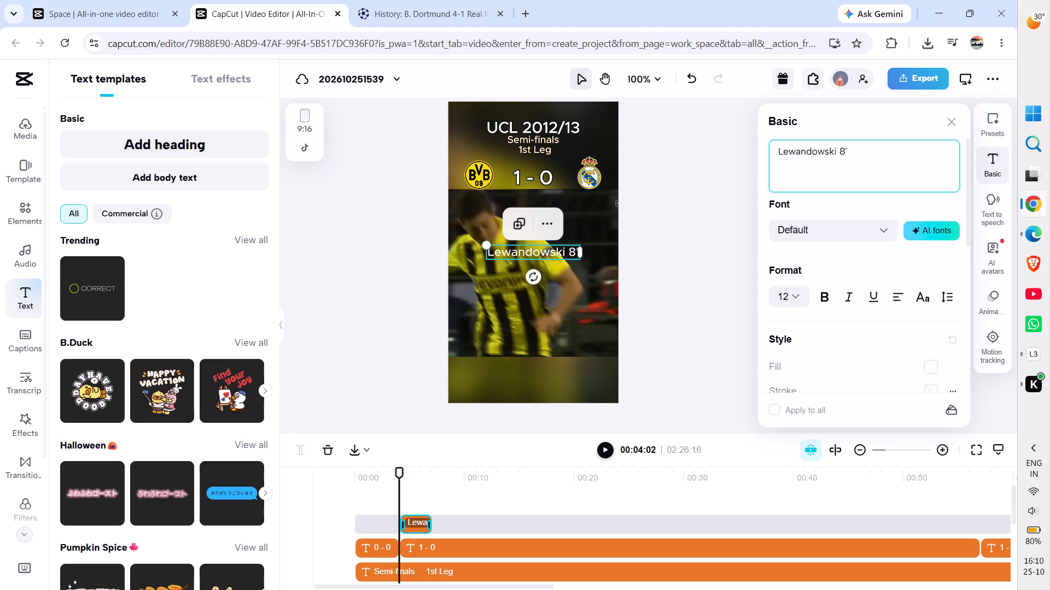
key("r")
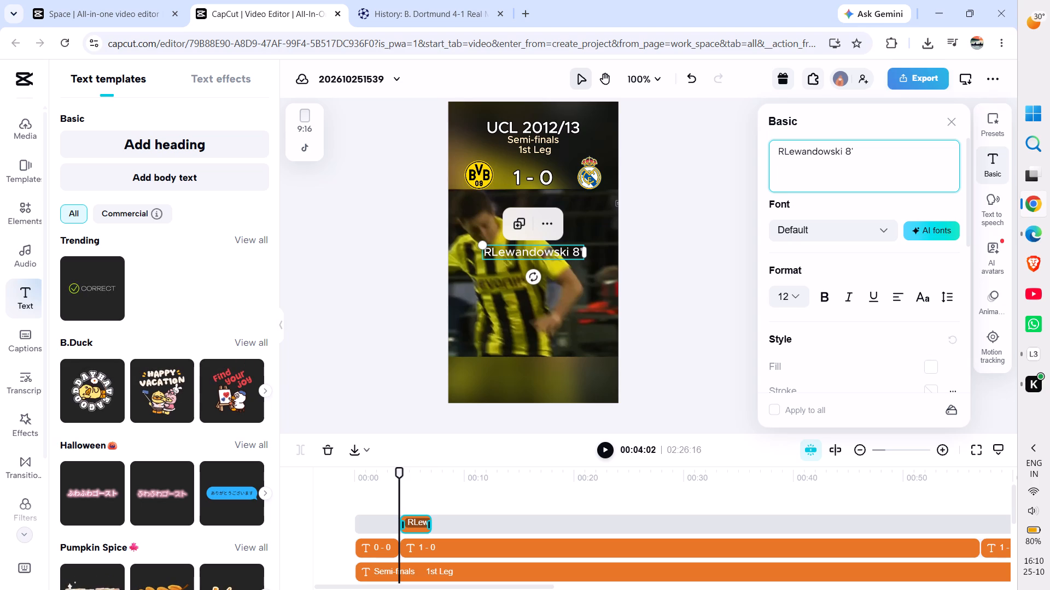
type(".")
key("space")
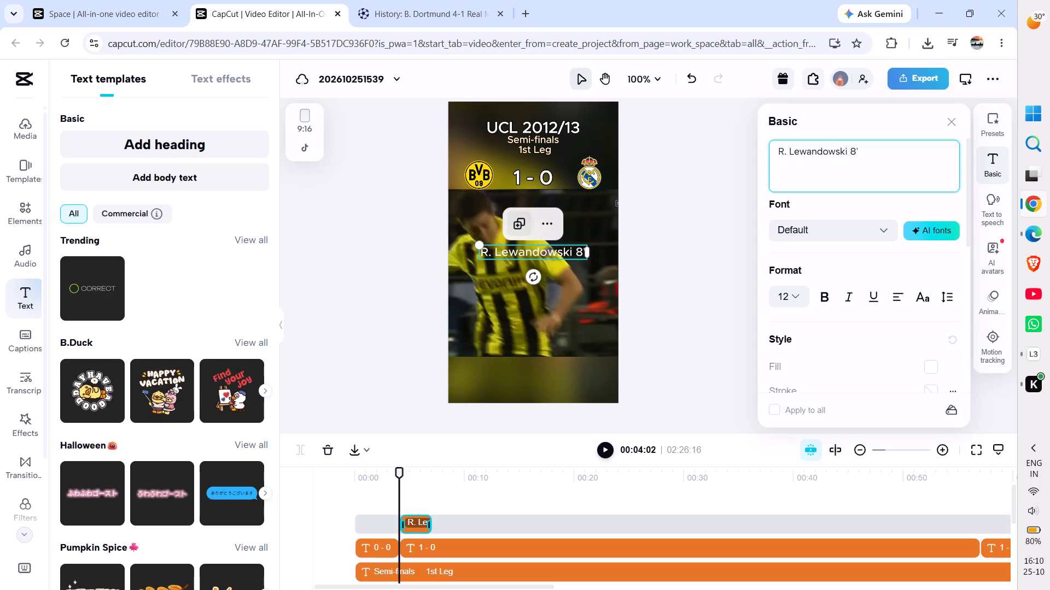
Apply the orange text preset with a red shadow to the "R. Lewandowski 8'" caption.
left_click(990, 136)
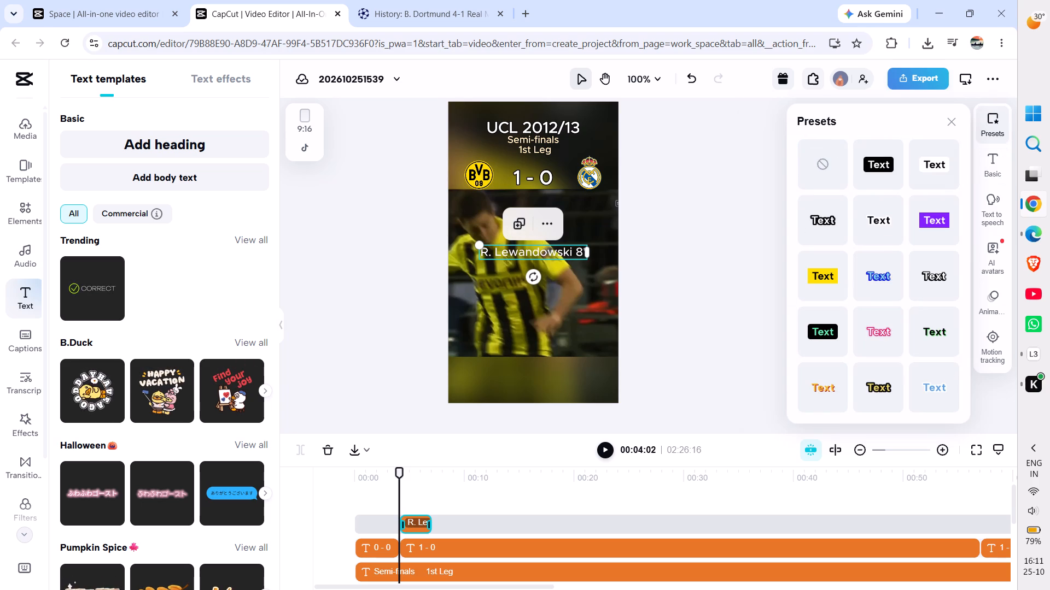
left_click(822, 385)
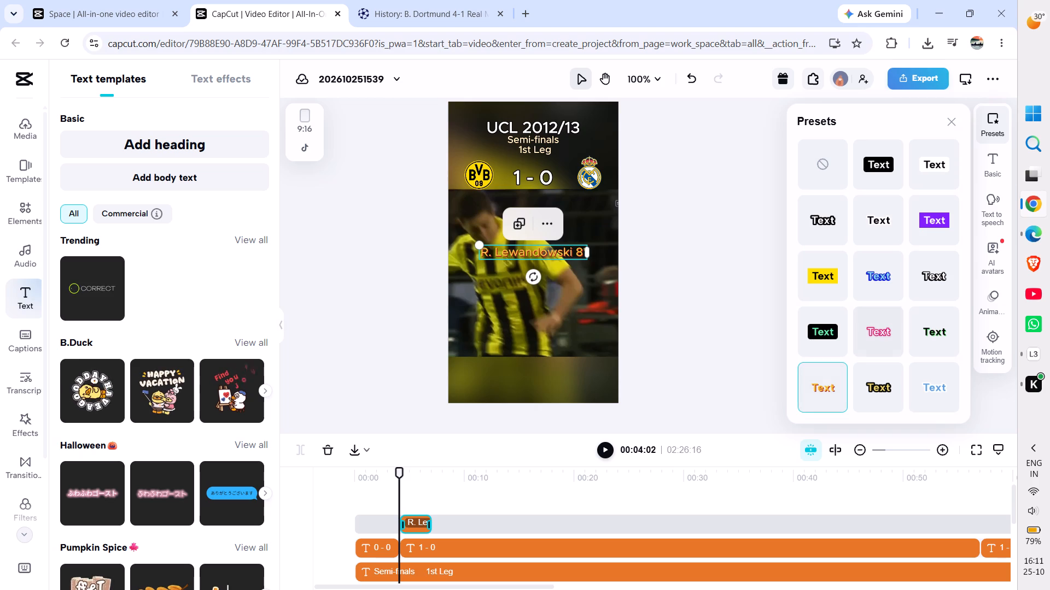
Scale the "R. Lewandowski 8'" caption down, trying 50% and settling on 60%.
left_click(994, 158)
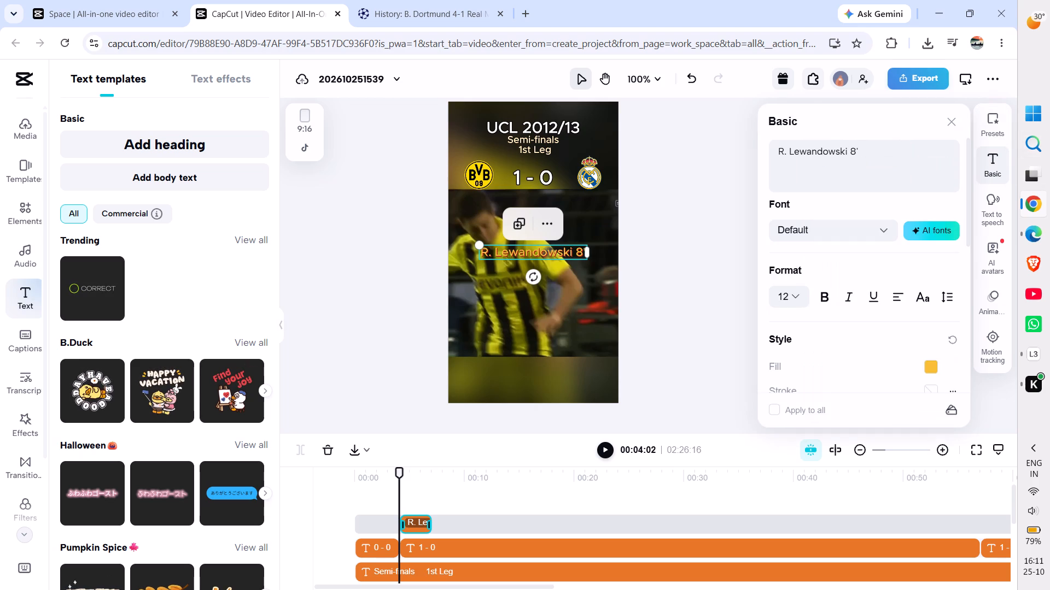
scroll(833, 341, "down", 4)
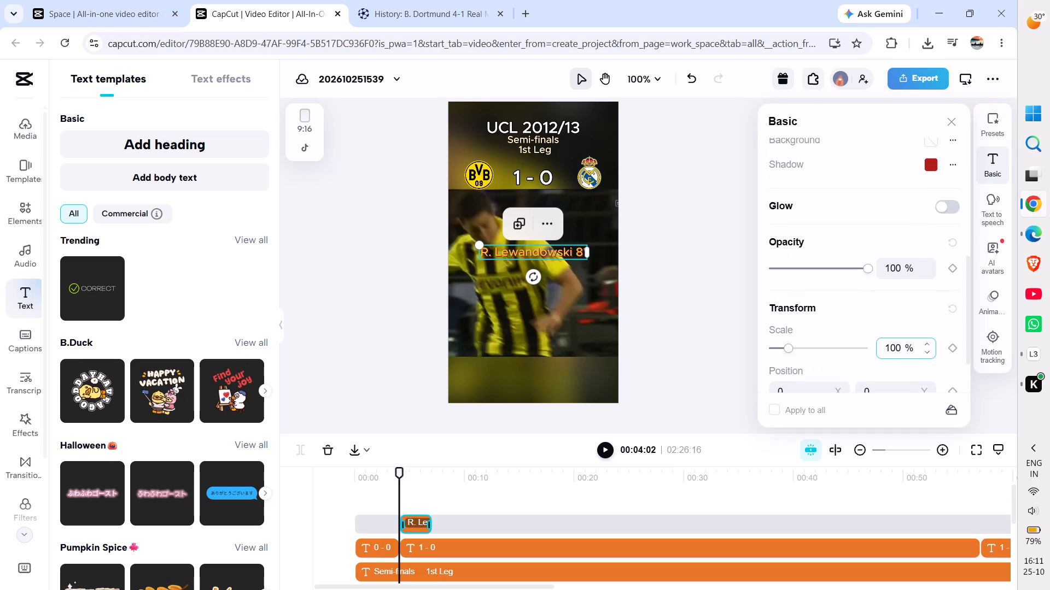
left_click(895, 355)
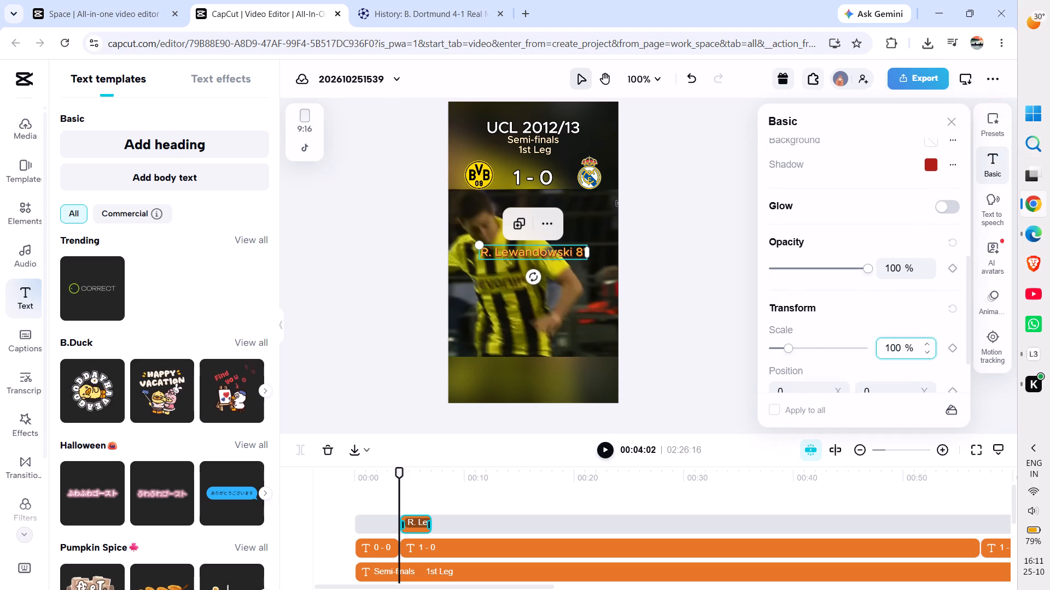
key("BackSpace")
key("BackSpace")
key("5")
key("Return")
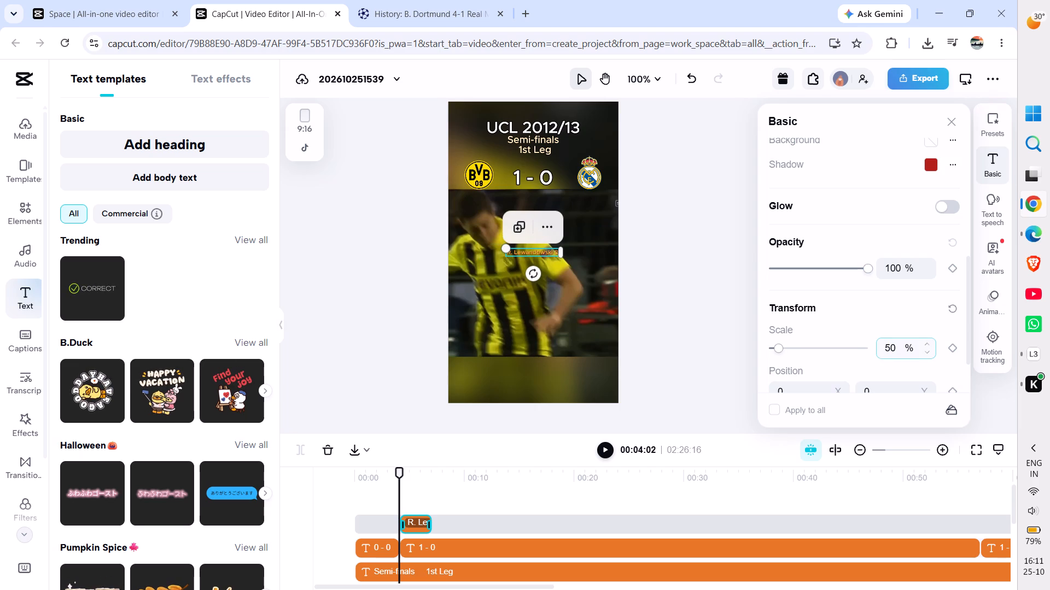
left_click(887, 356)
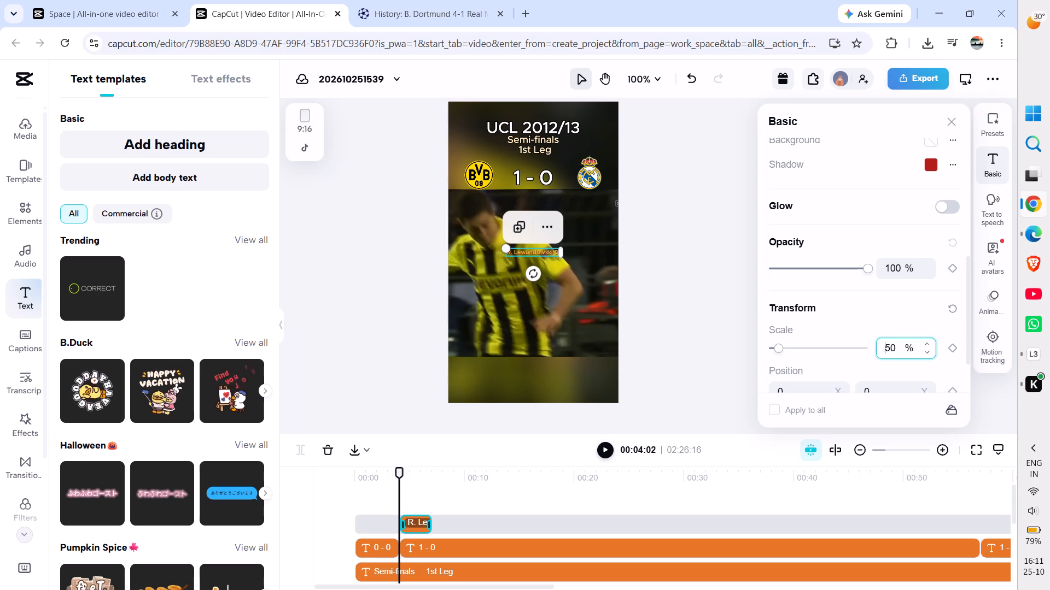
left_click(891, 356)
key("BackSpace")
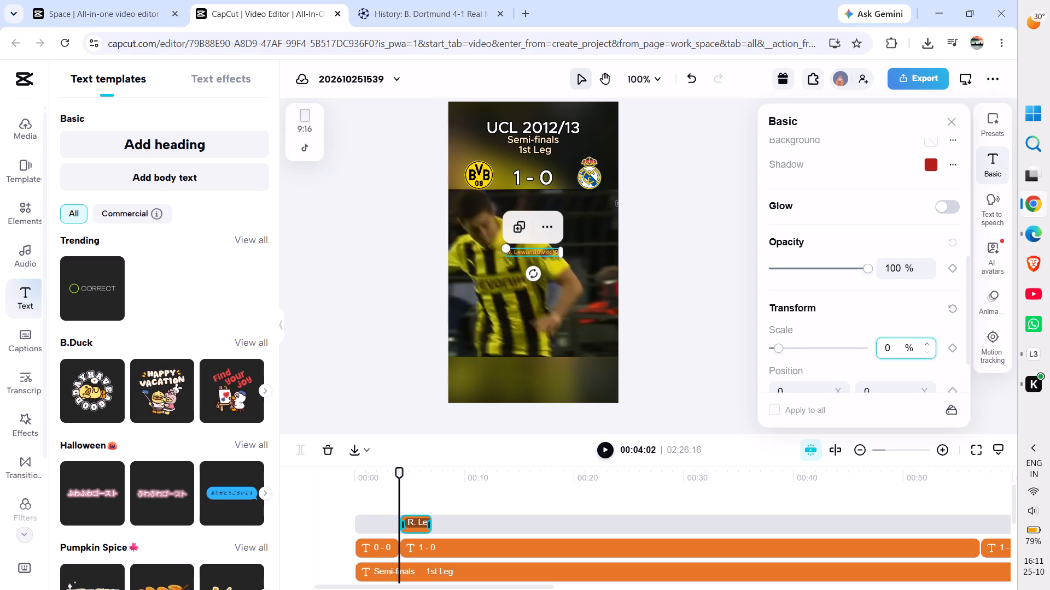
key("6")
key("Return")
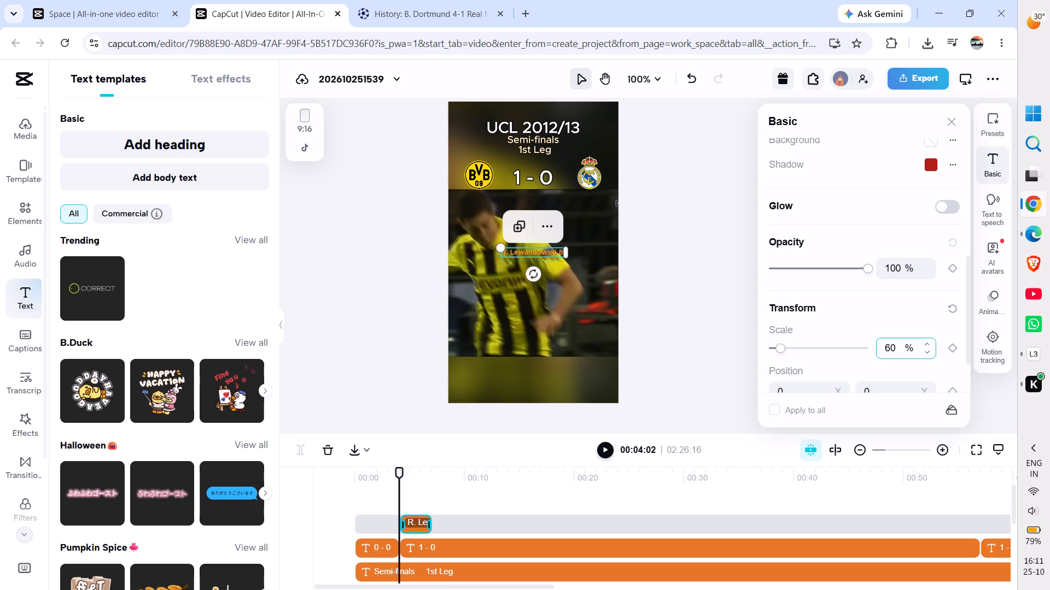
Move the "R. Lewandowski 8'" caption directly beneath the Dortmund badge, along the top edge of the match footage.
left_click(640, 81)
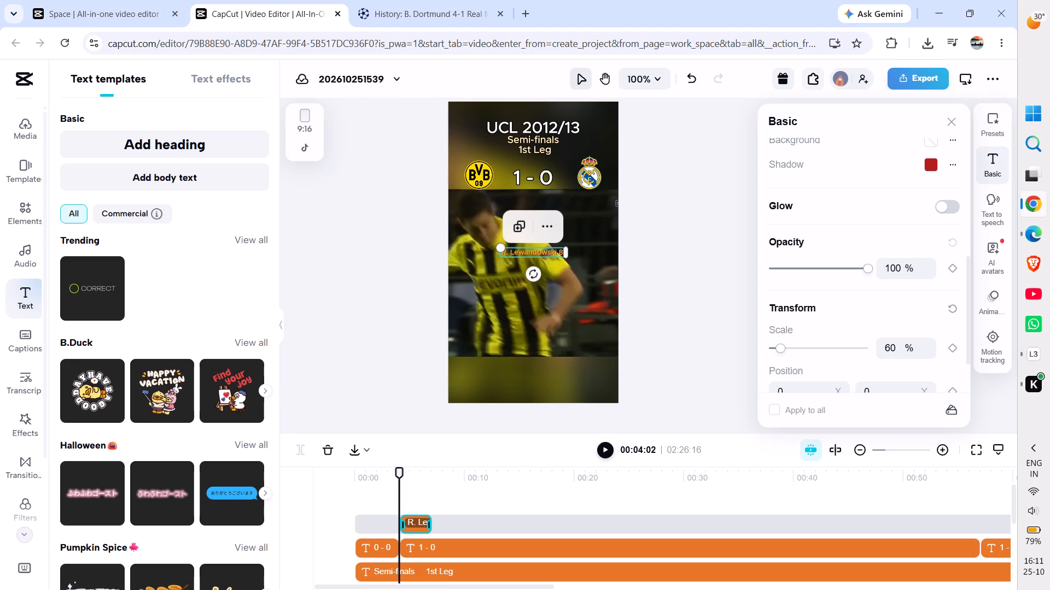
left_click(599, 240)
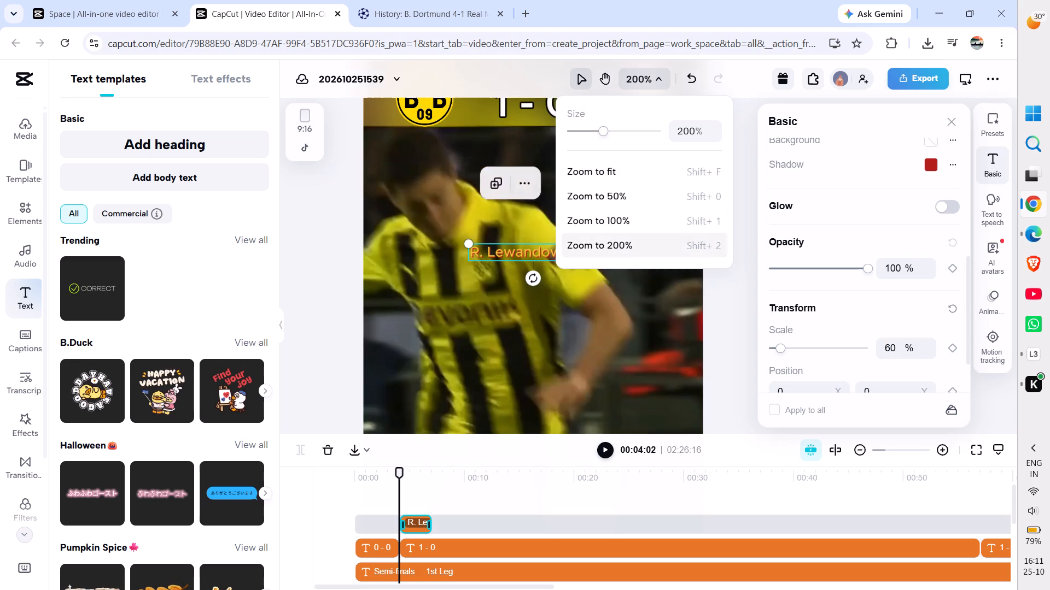
left_click(339, 246)
scroll(382, 253, "up", 1)
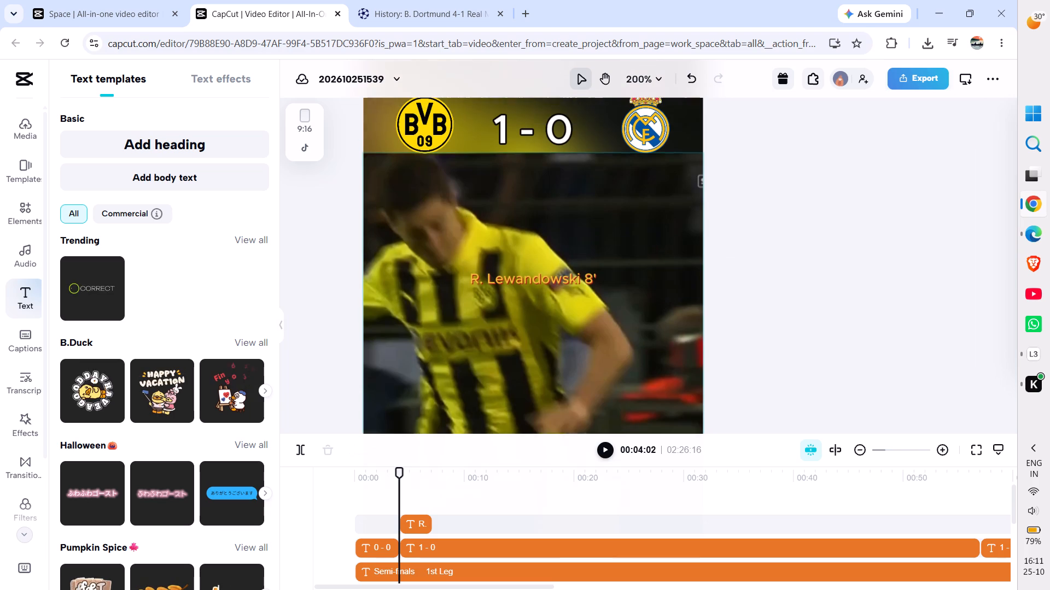
scroll(382, 253, "up", 1)
left_click(561, 329)
left_click_drag(561, 329, 475, 210)
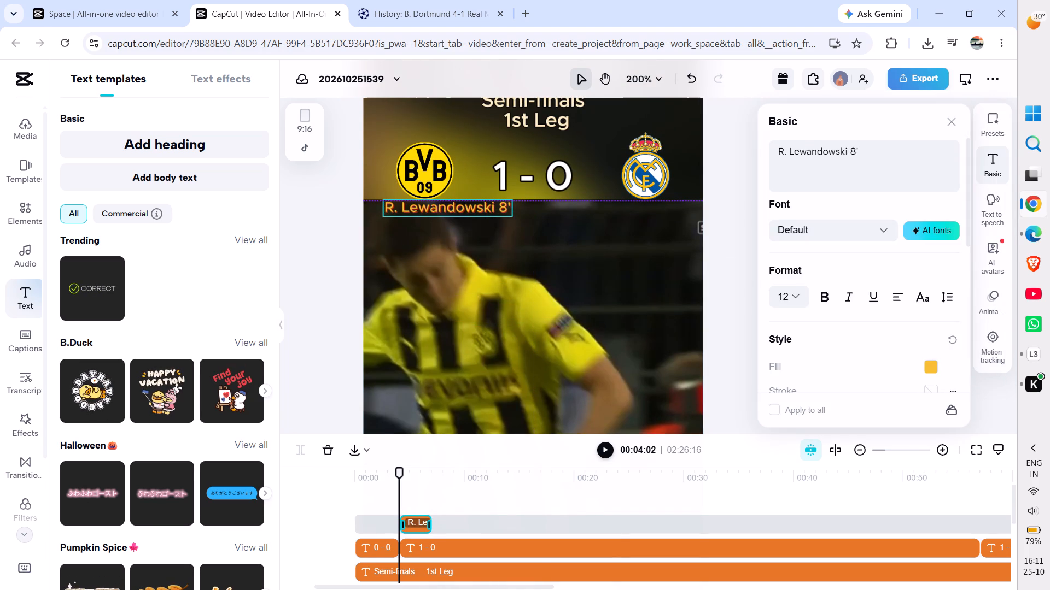
left_click_drag(475, 210, 466, 210)
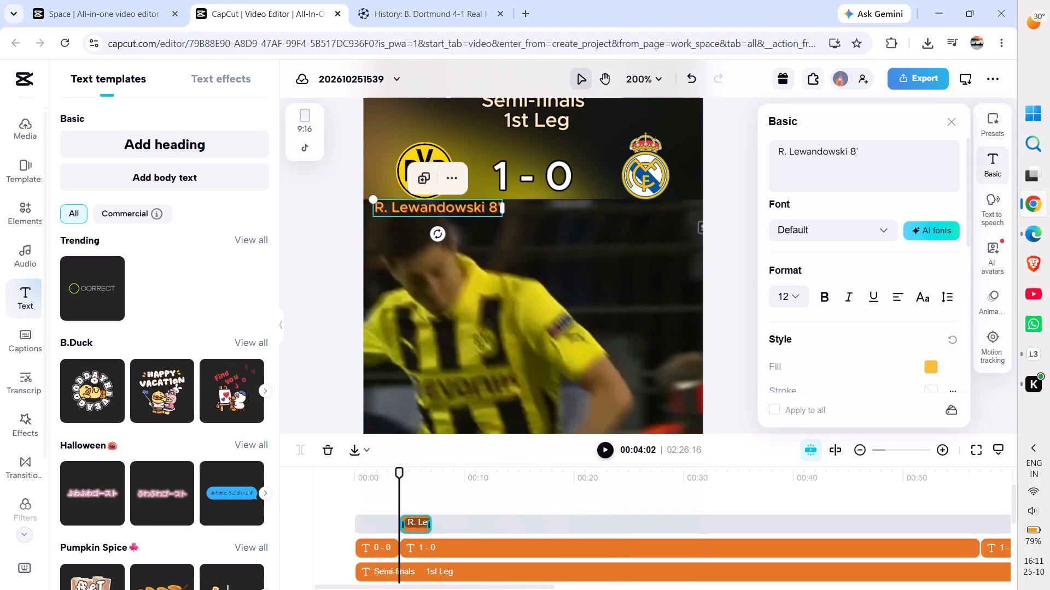
left_click(343, 283)
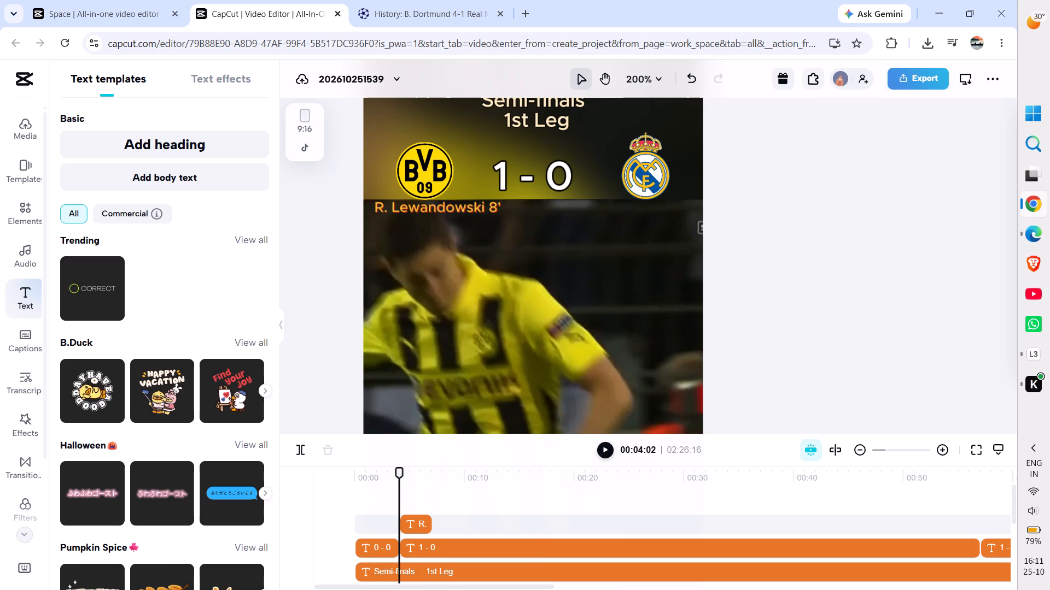
Duplicate the "R. Lewandowski 8'" caption at 00:57:01, where the score changes to "1 - 1".
left_click(279, 330)
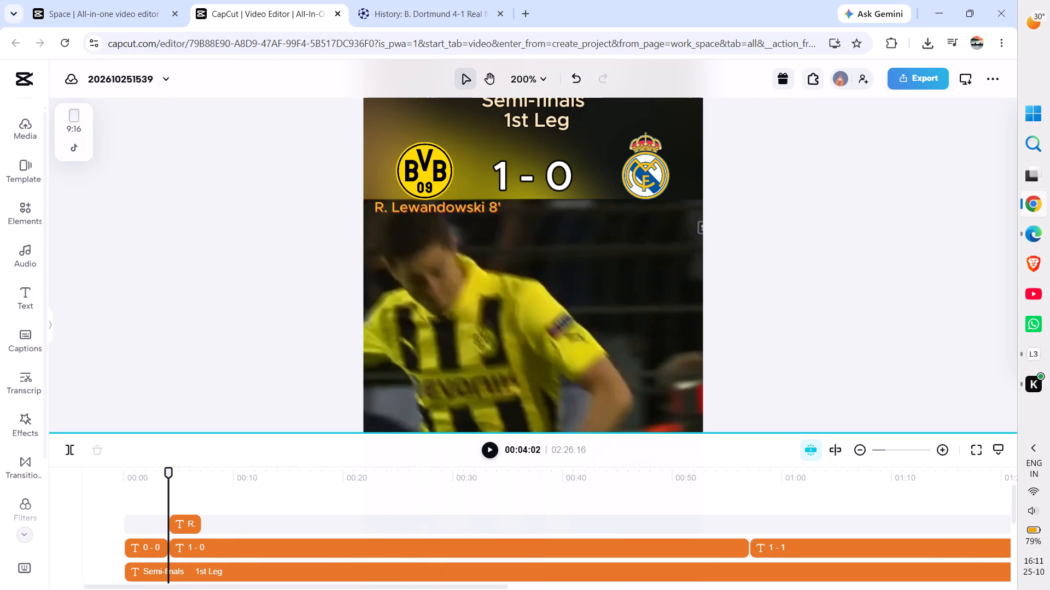
left_click_drag(169, 471, 739, 482)
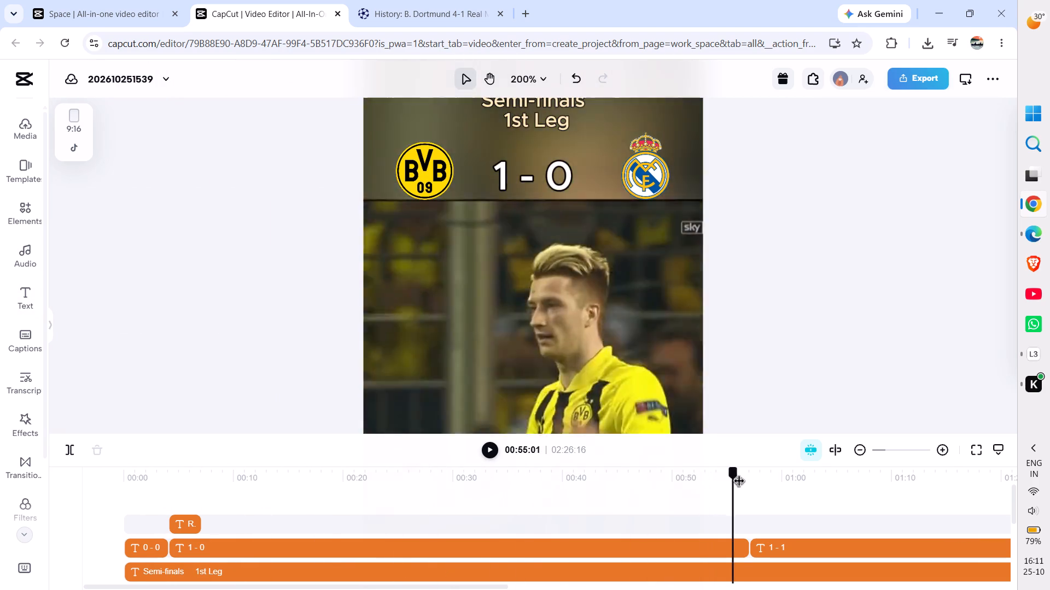
left_click_drag(739, 482, 748, 482)
left_click(432, 0)
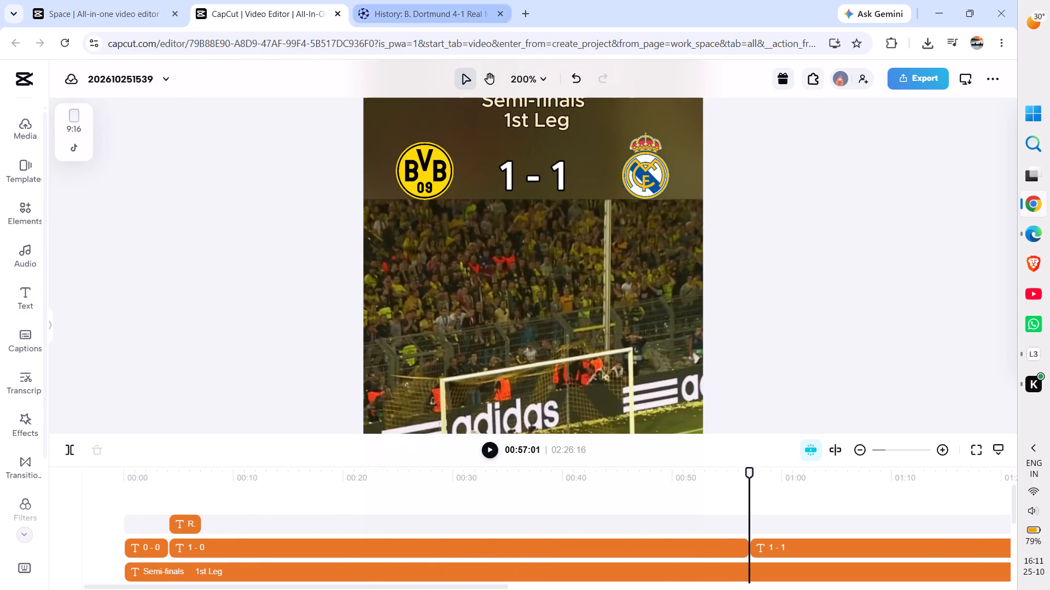
left_click(256, 0)
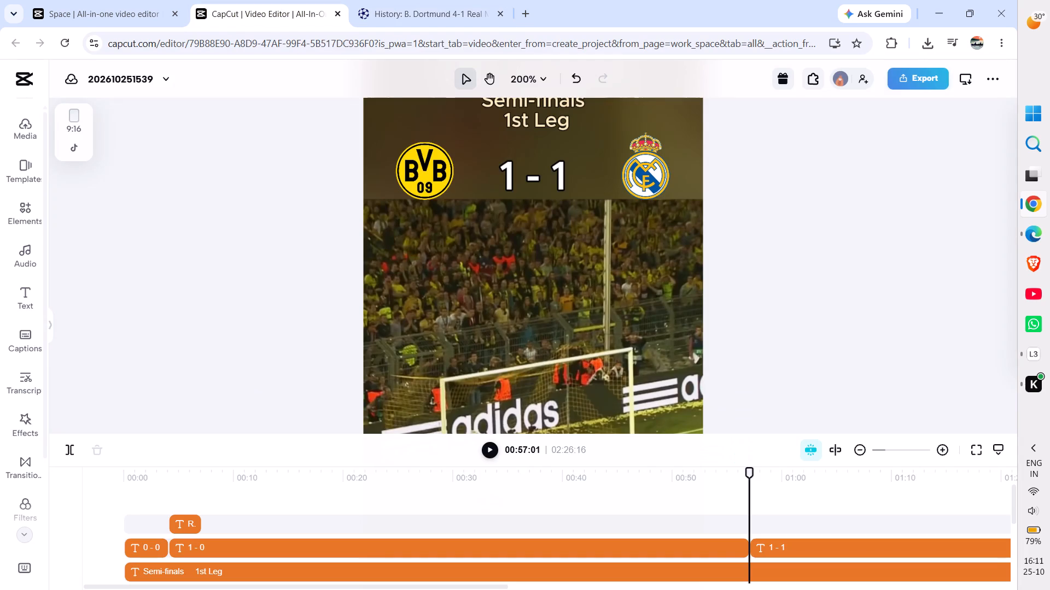
left_click(188, 533)
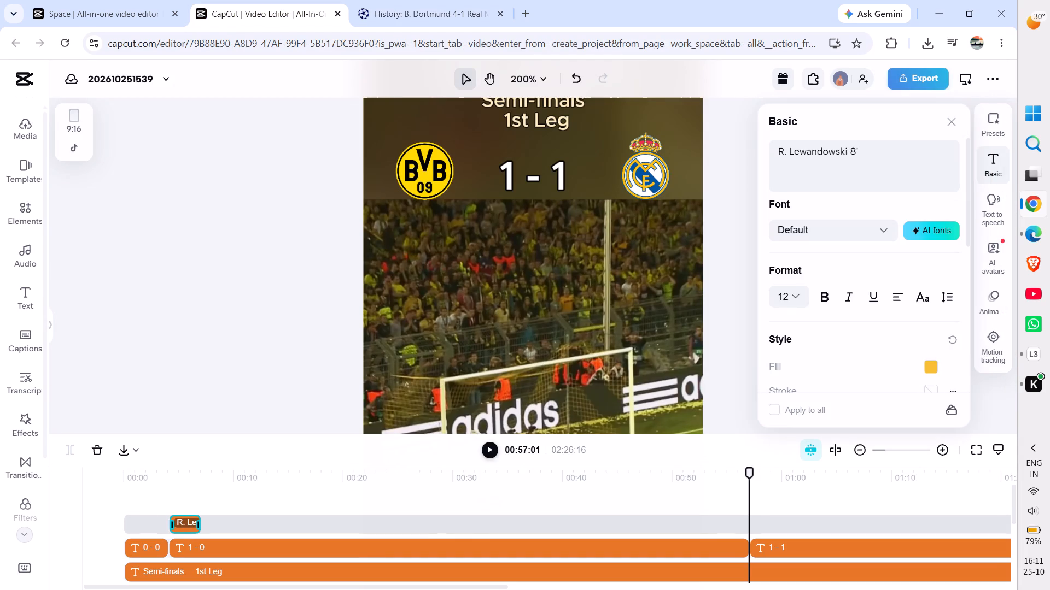
key("ctrl+c")
key("ctrl+v")
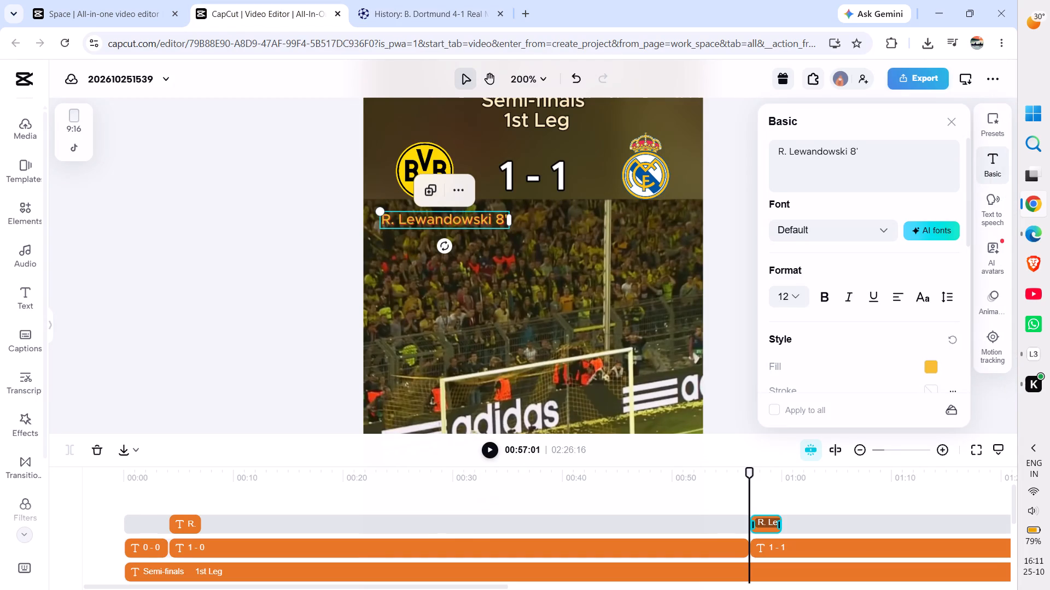
Copy the Real Madrid scorer line "Cristiano Ronaldo 43'" from the UEFA match page.
left_click(442, 1)
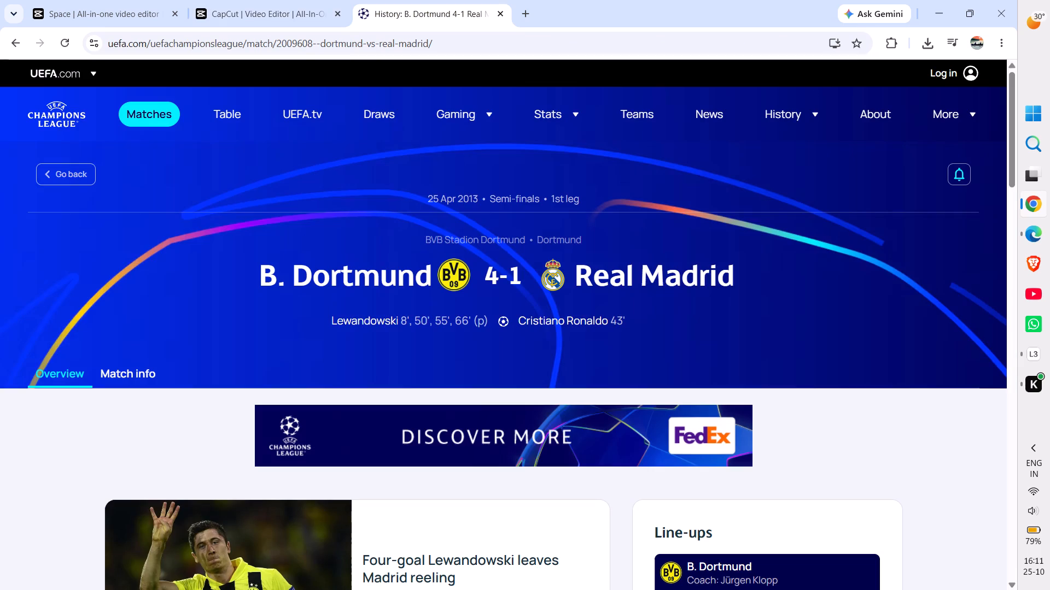
left_click_drag(512, 316, 662, 322)
key("ctrl+c")
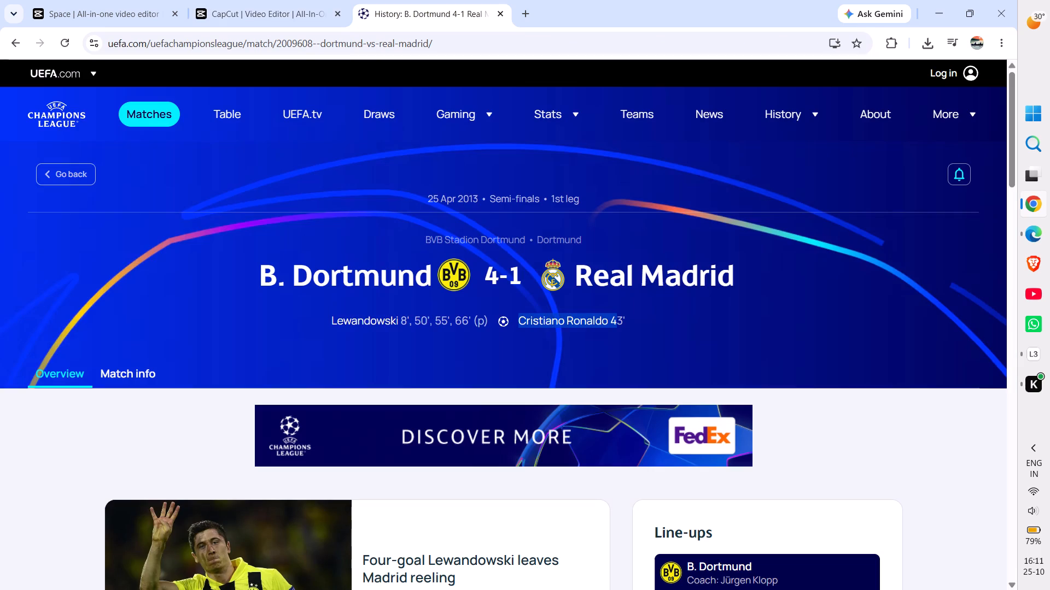
left_click(674, 326)
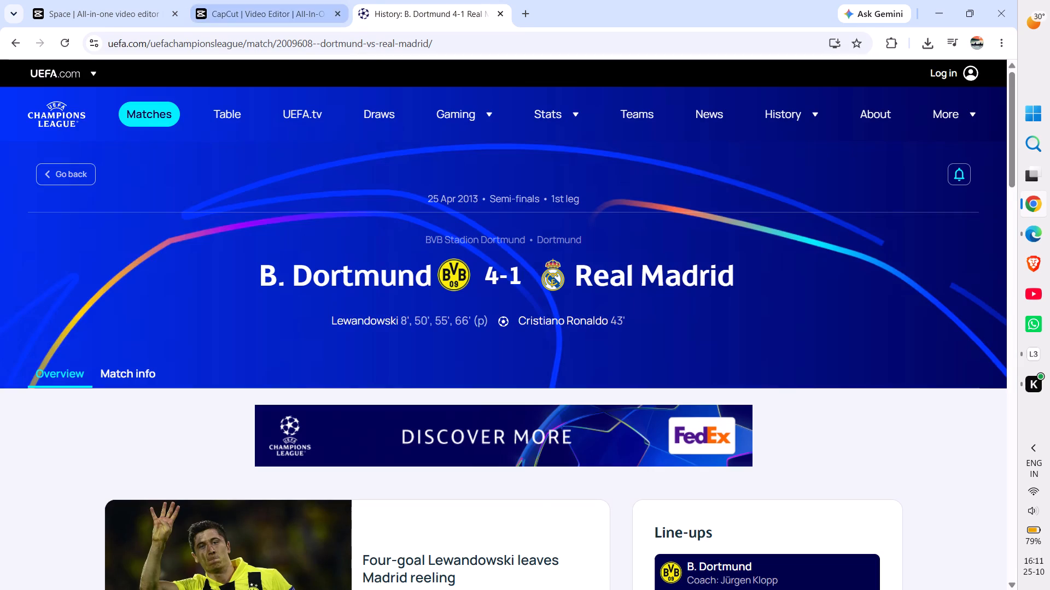
Return to the CapCut project and replace the duplicated caption's text with the copied "Cristiano Ronaldo 43'".
left_click(277, 0)
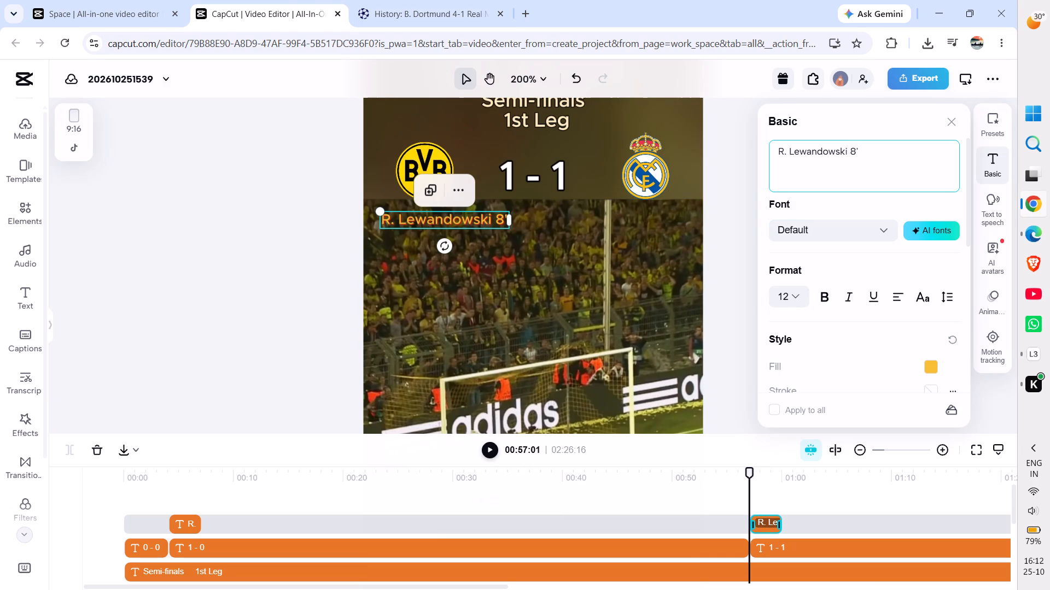
left_click(869, 167)
key("BackSpace")
key("BackSpace")
key("BackSpace")
key("BackSpace")
key("BackSpace")
key("BackSpace")
key("BackSpace")
key("BackSpace")
key("BackSpace")
key("BackSpace")
key("BackSpace")
key("BackSpace")
key("BackSpace")
key("BackSpace")
key("BackSpace")
key("BackSpace")
key("BackSpace")
key("BackSpace")
key("BackSpace")
key("BackSpace")
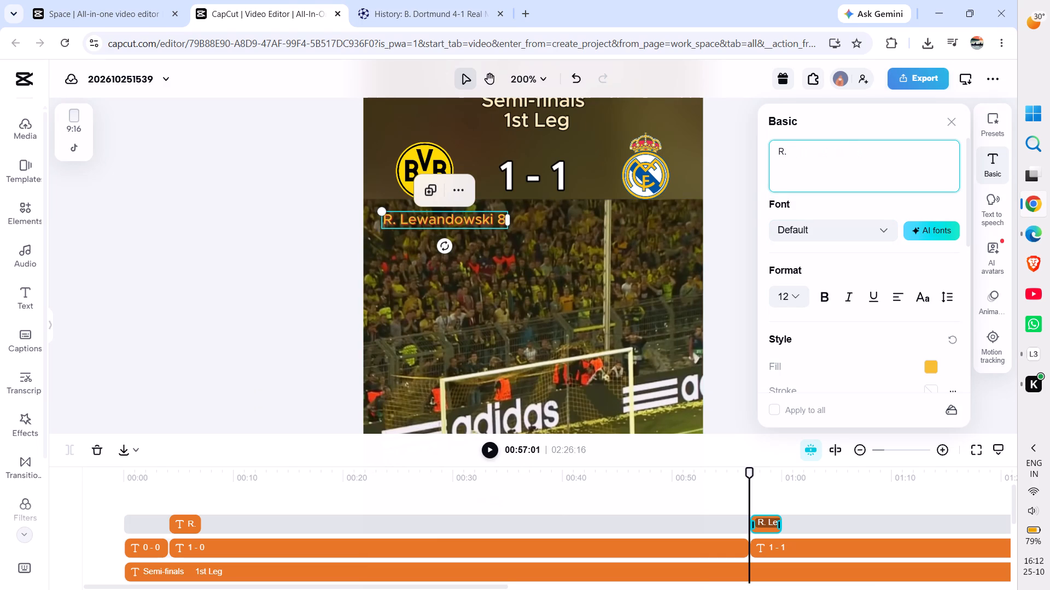
key("ctrl+v")
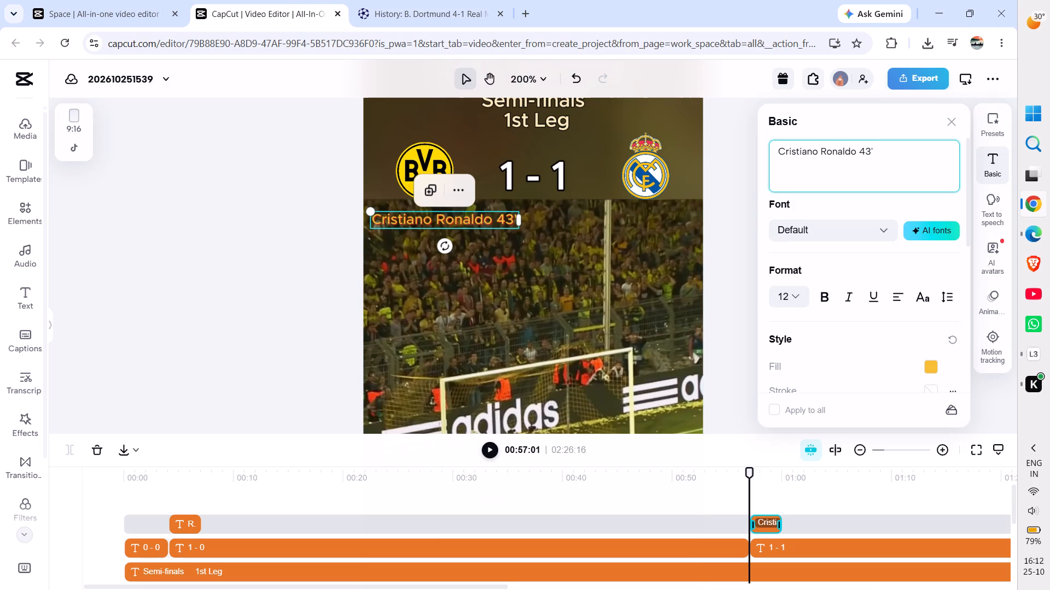
Shorten the scorer's first name to an initial so the caption reads "C. Ronaldo 43'".
left_click(815, 156)
key("BackSpace")
key("BackSpace")
key("BackSpace")
key("BackSpace")
key("BackSpace")
key("BackSpace")
key("BackSpace")
key("BackSpace")
key("period")
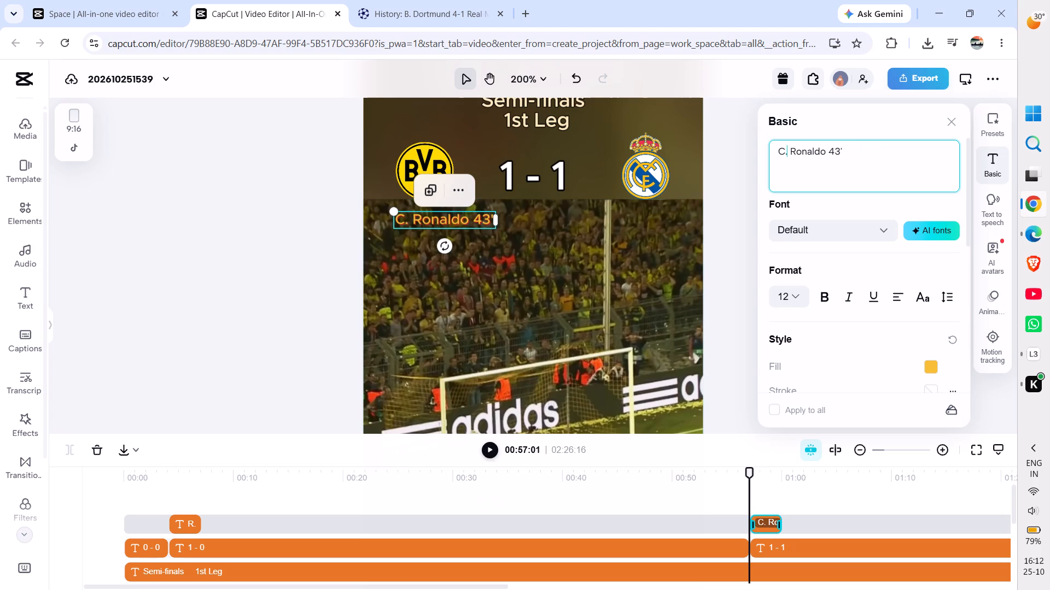
Move the "C. Ronaldo 43'" caption directly beneath the Real Madrid badge, along the top edge of the match footage.
left_click_drag(444, 220, 628, 213)
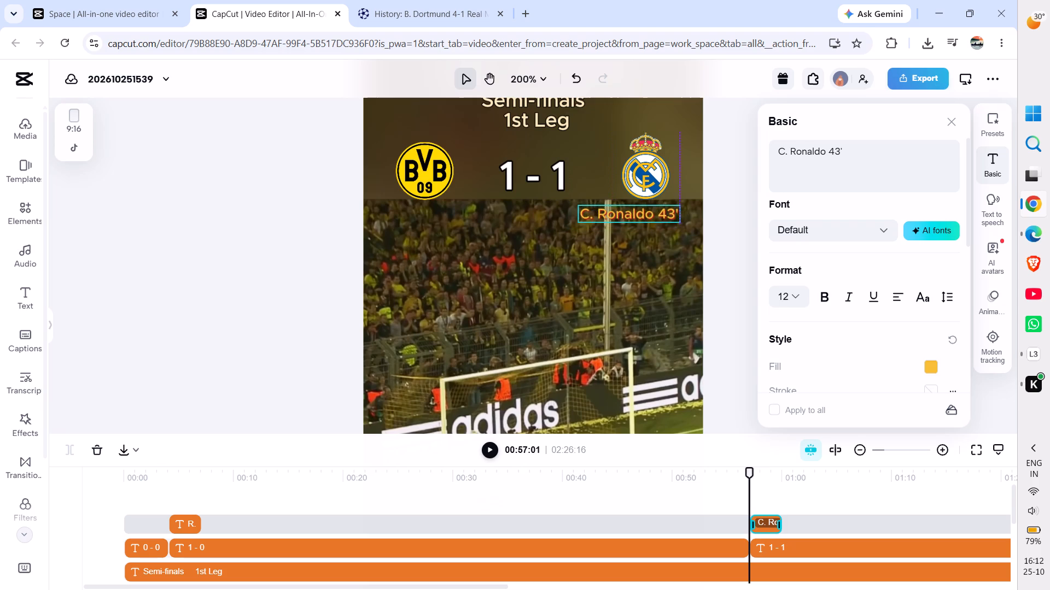
left_click_drag(628, 213, 639, 211)
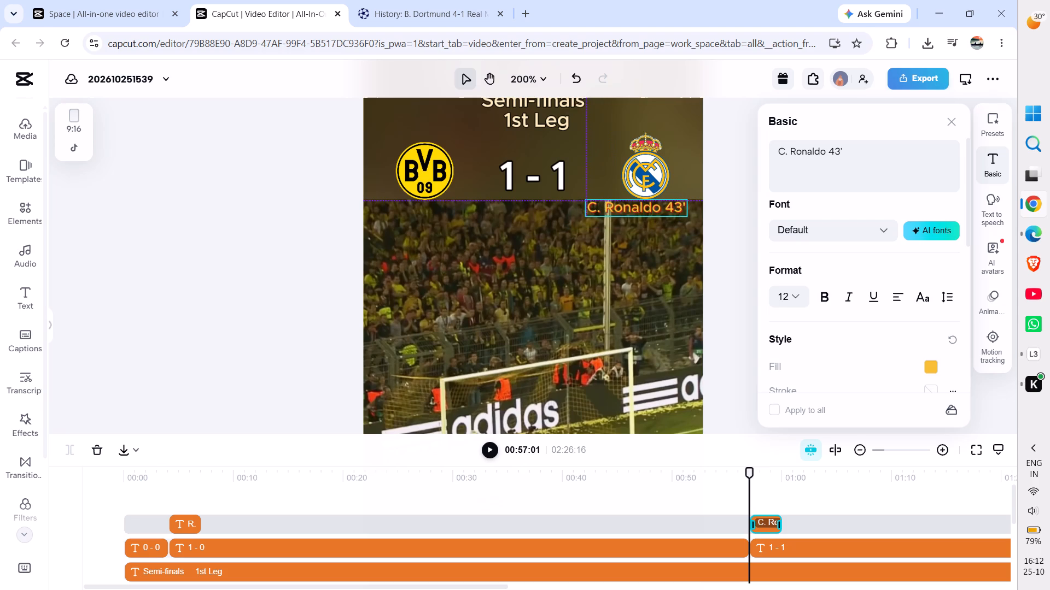
left_click_drag(639, 211, 640, 209)
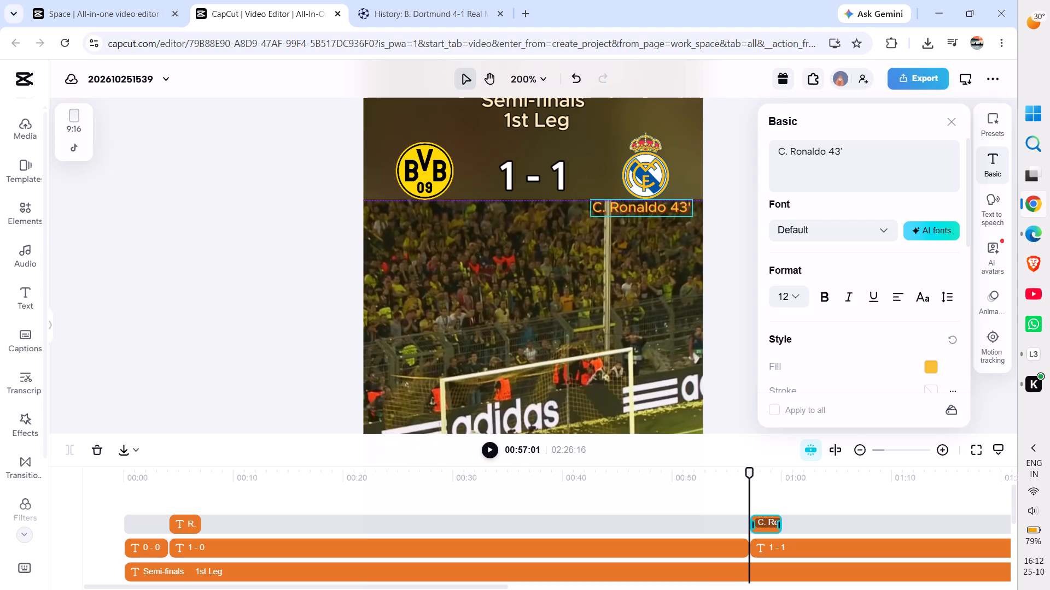
left_click(724, 215)
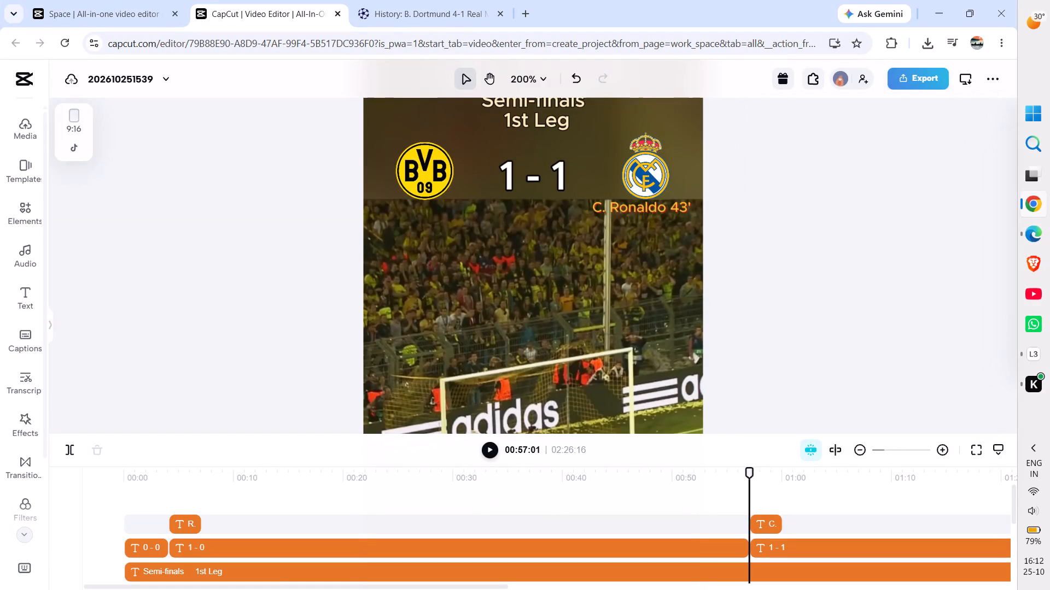
scroll(664, 517, "left", 5)
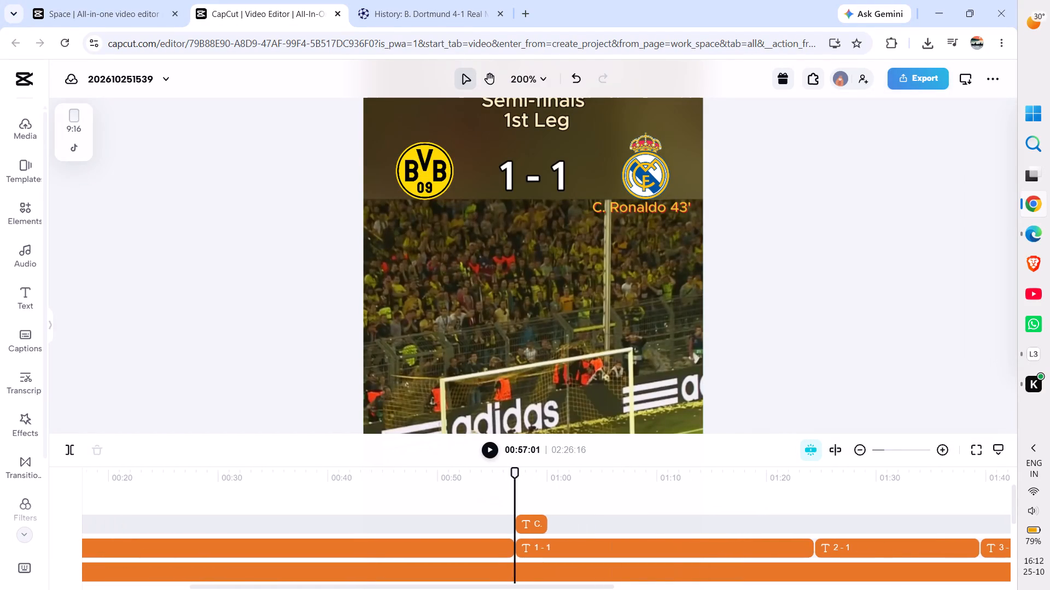
Paste the Lewandowski caption where the 2 - 1 score starts and, checking the UEFA match page, make it read "R. Lewandowski 50'".
scroll(664, 517, "left", 1)
left_click_drag(359, 471, 668, 479)
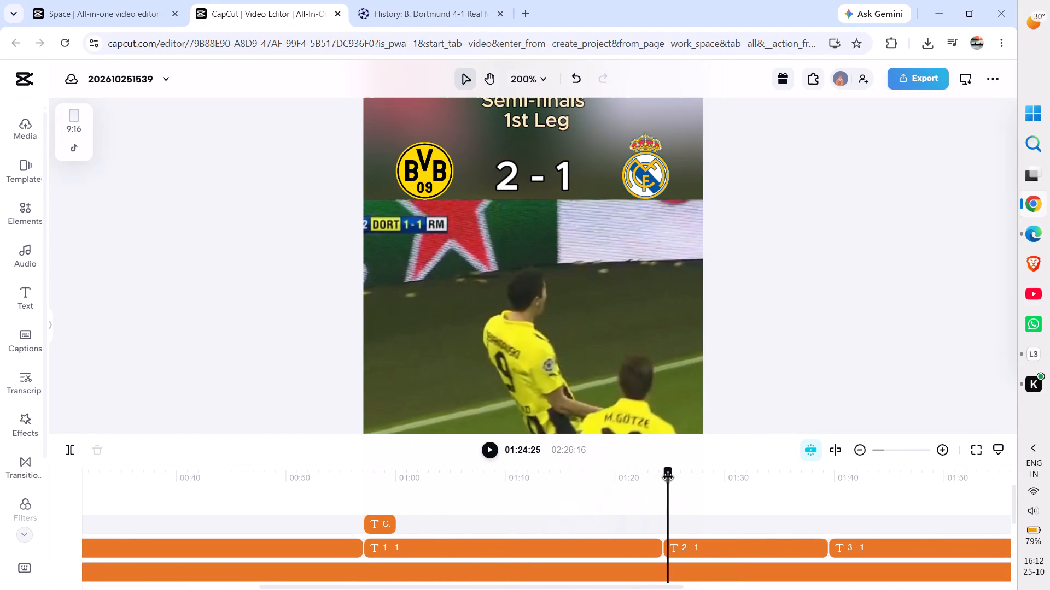
left_click_drag(668, 479, 664, 480)
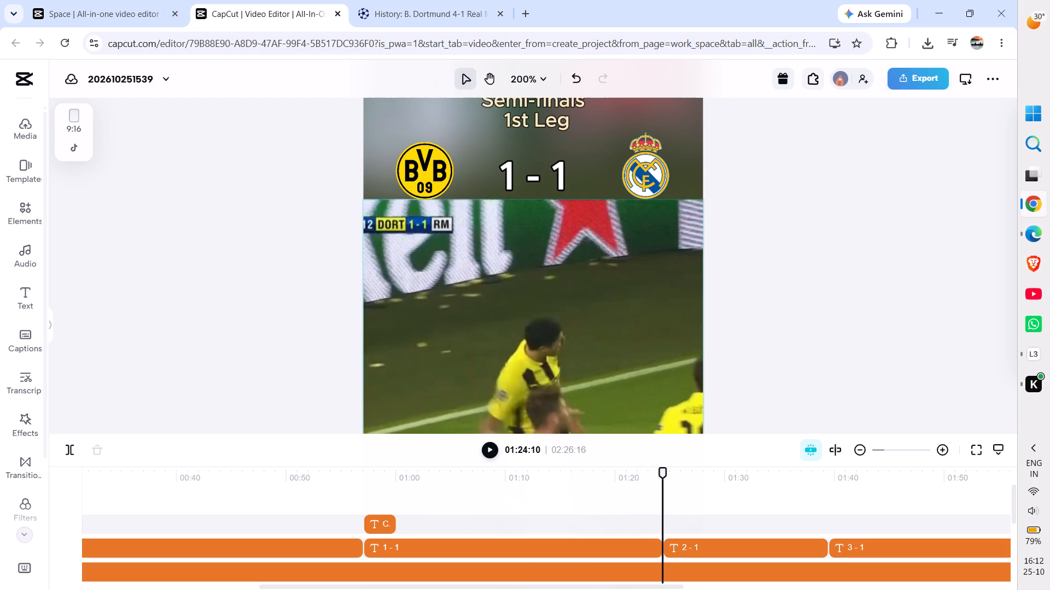
key("ctrl+v")
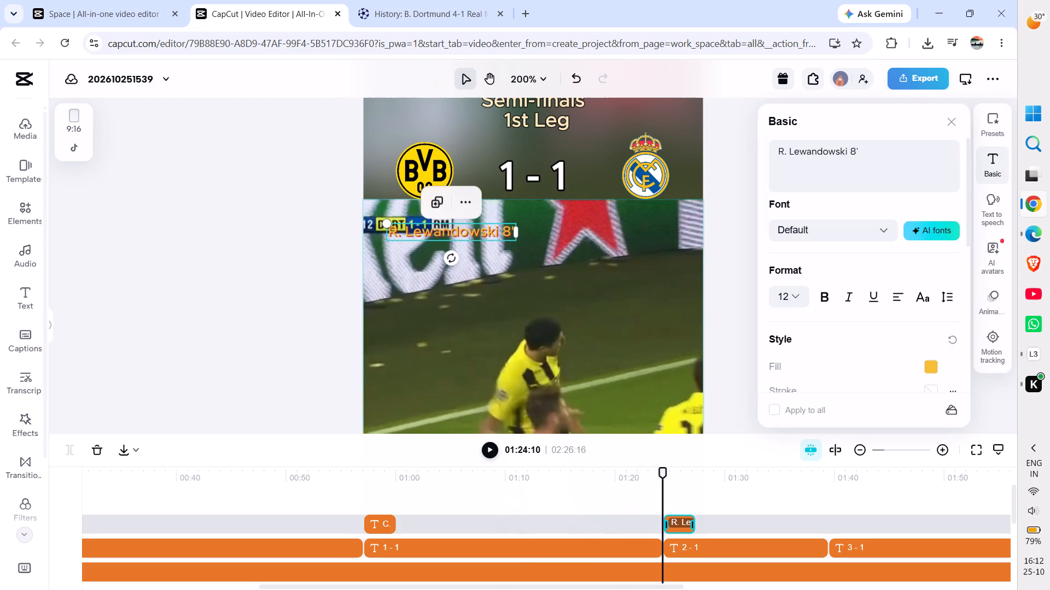
left_click(859, 157)
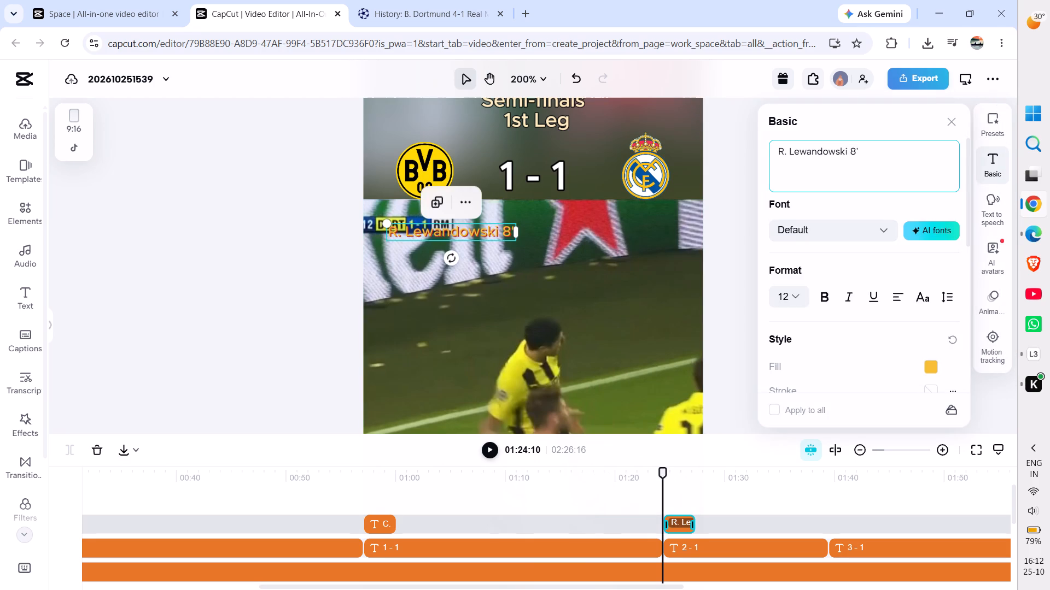
key("BackSpace")
key("BackSpace")
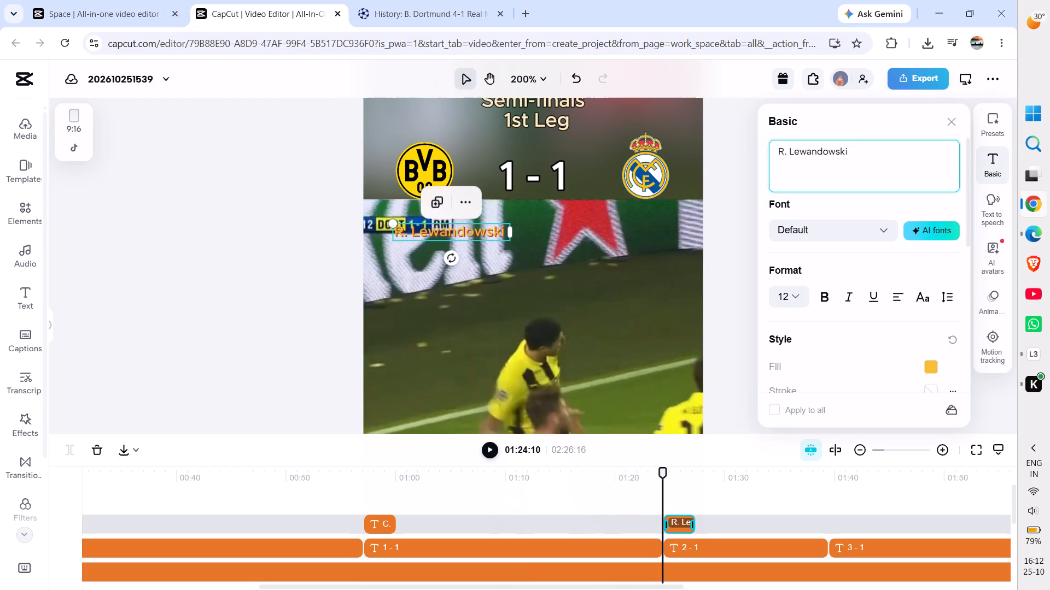
left_click(417, 1)
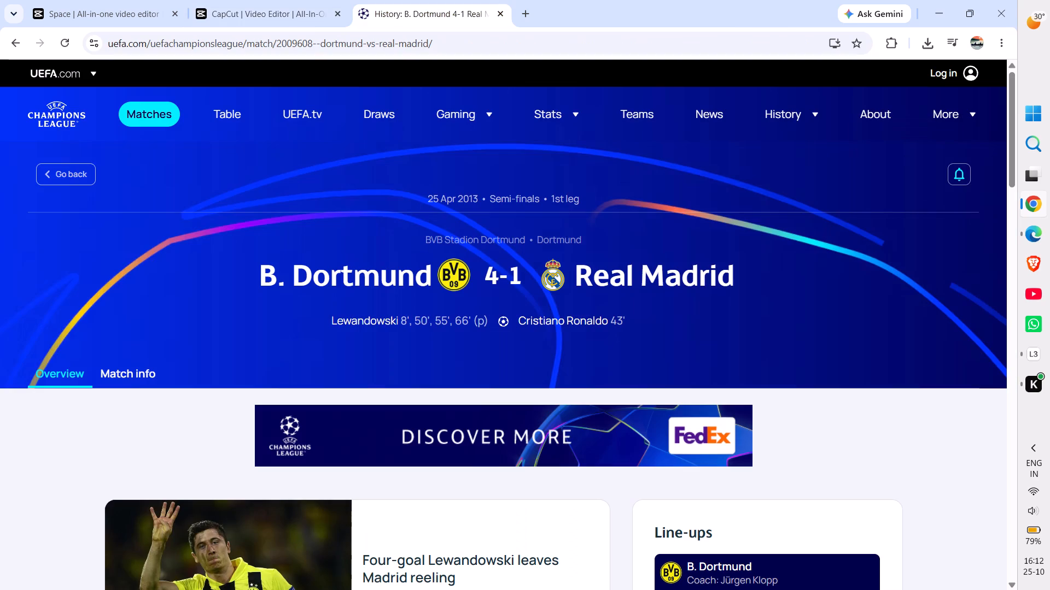
left_click(290, 0)
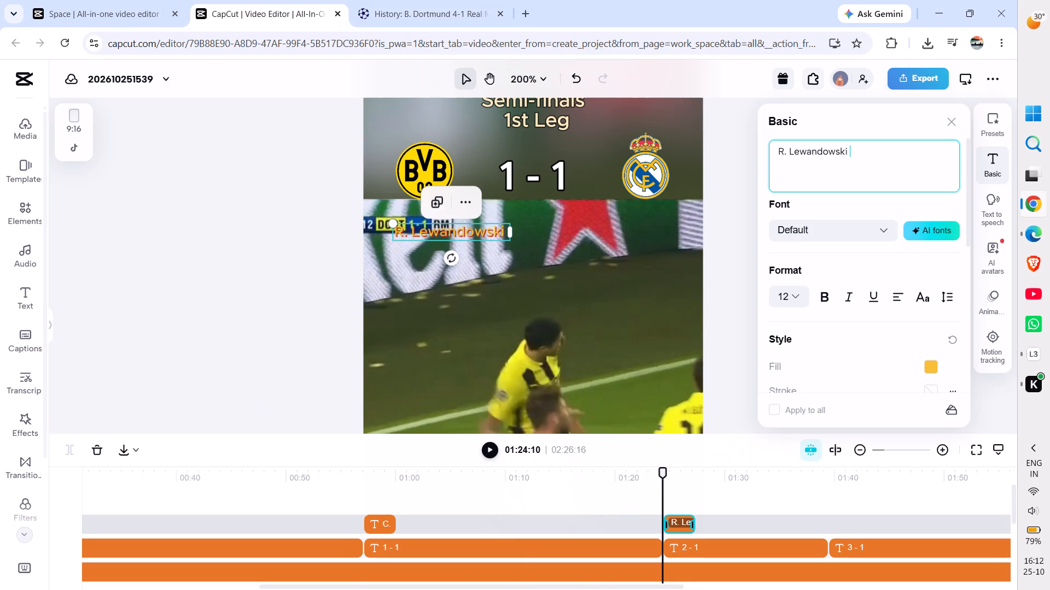
type("50")
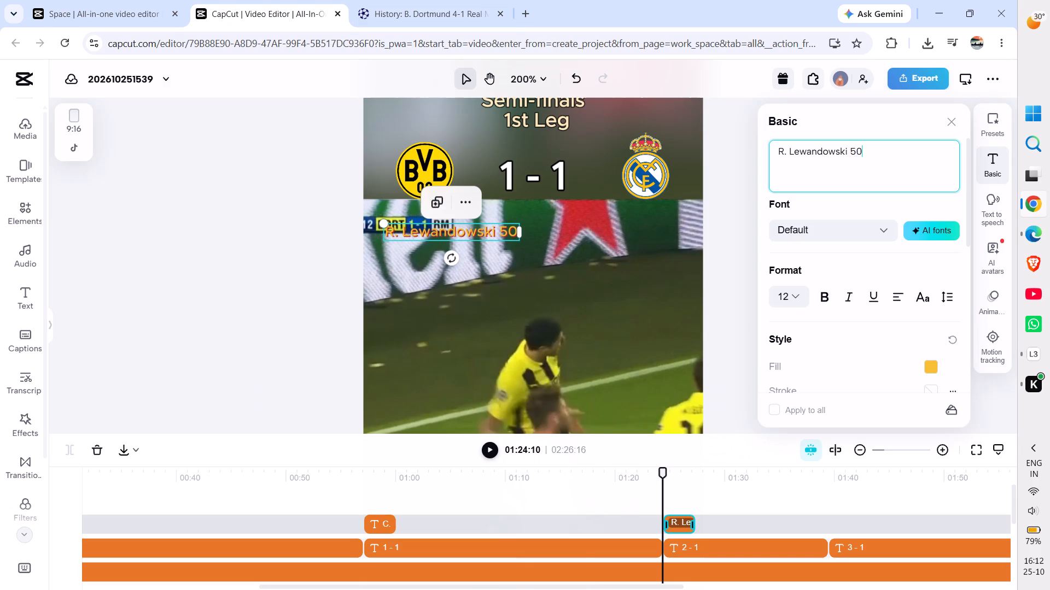
key("apostrophe")
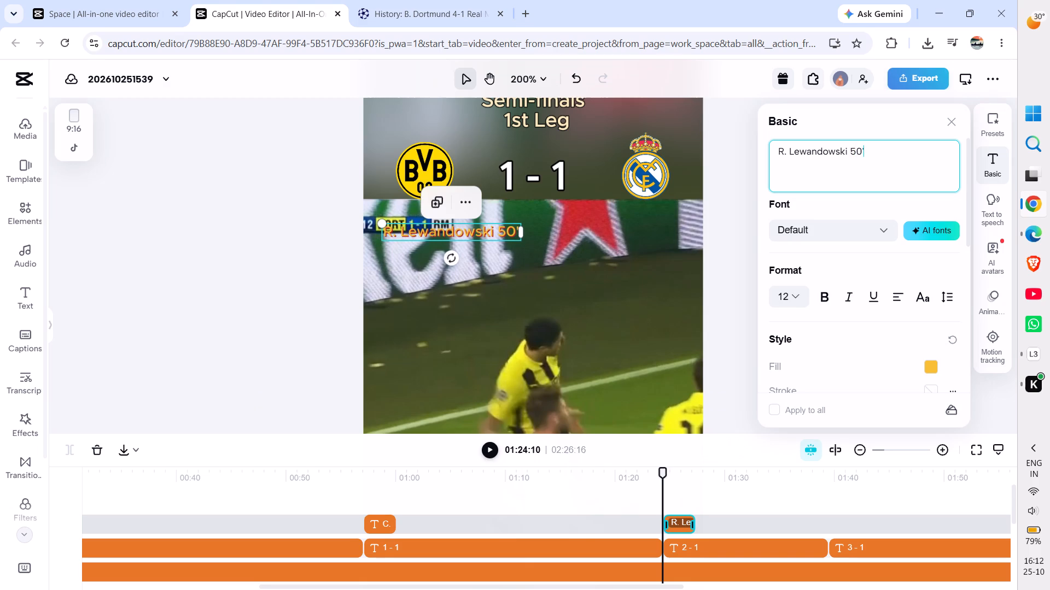
Move the "R. Lewandowski 50'" caption directly beneath the Dortmund badge, along the top edge of the match footage.
left_click_drag(449, 237, 433, 218)
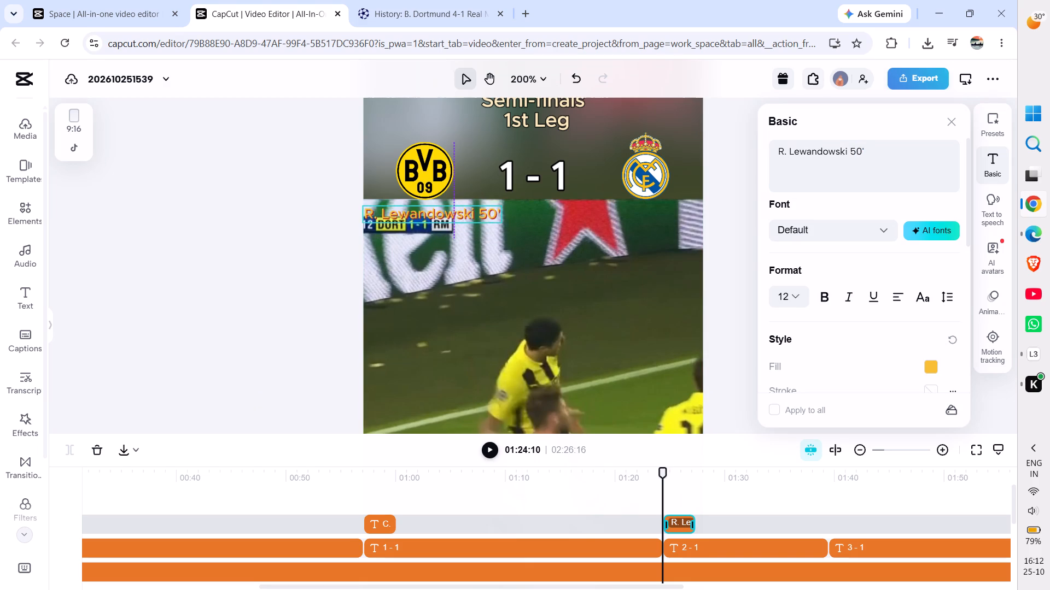
left_click_drag(433, 218, 435, 213)
left_click(310, 243)
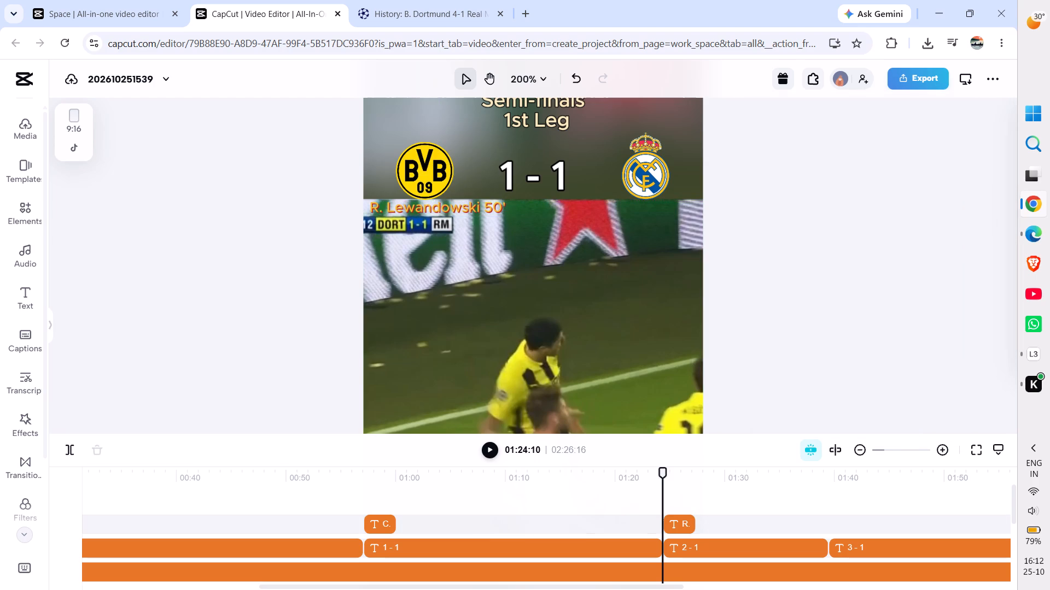
Paste the Lewandowski caption where the 3 - 1 score starts and, checking the UEFA match page, make it read "R. Lewandowski 55'".
scroll(734, 493, "left", 4)
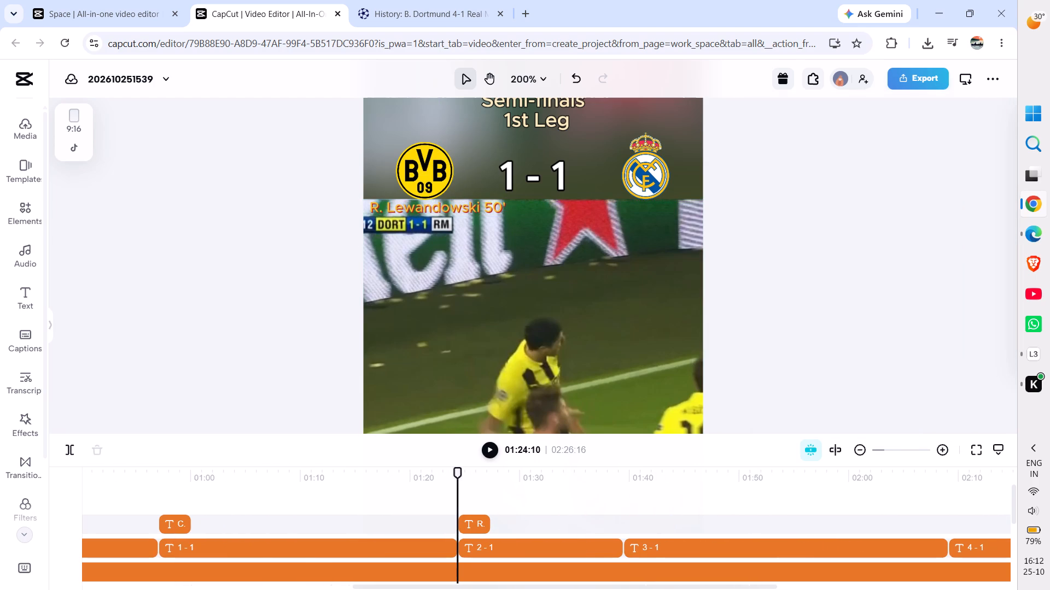
left_click_drag(458, 470, 618, 479)
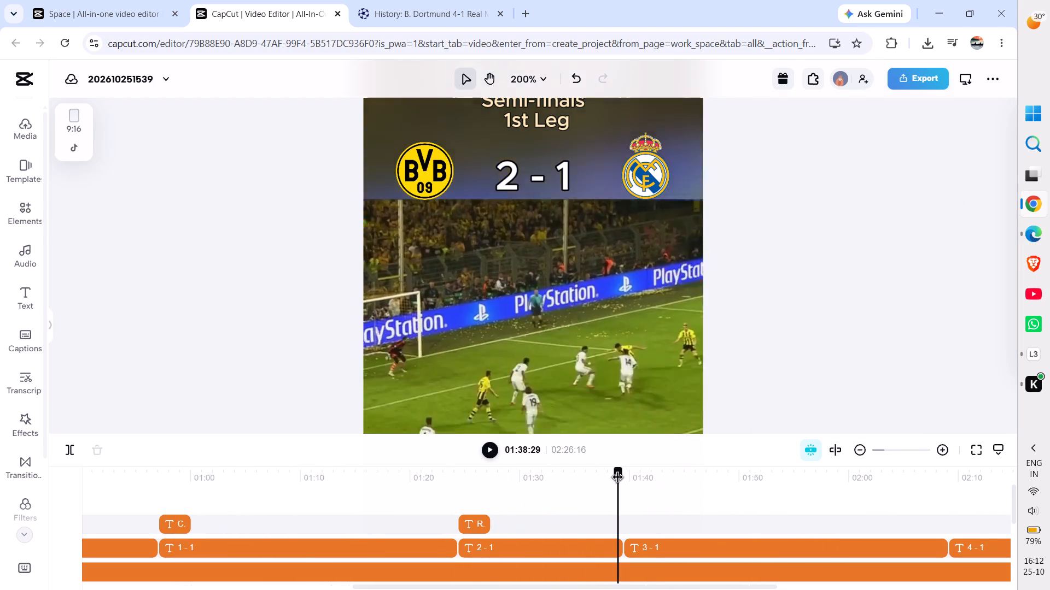
left_click_drag(618, 479, 624, 481)
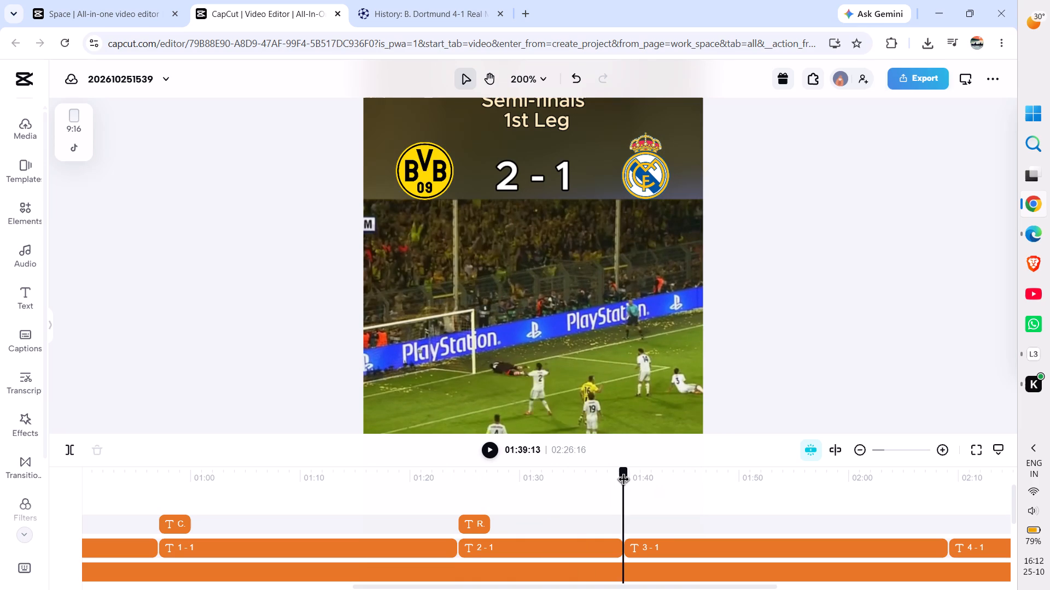
key("ctrl+v")
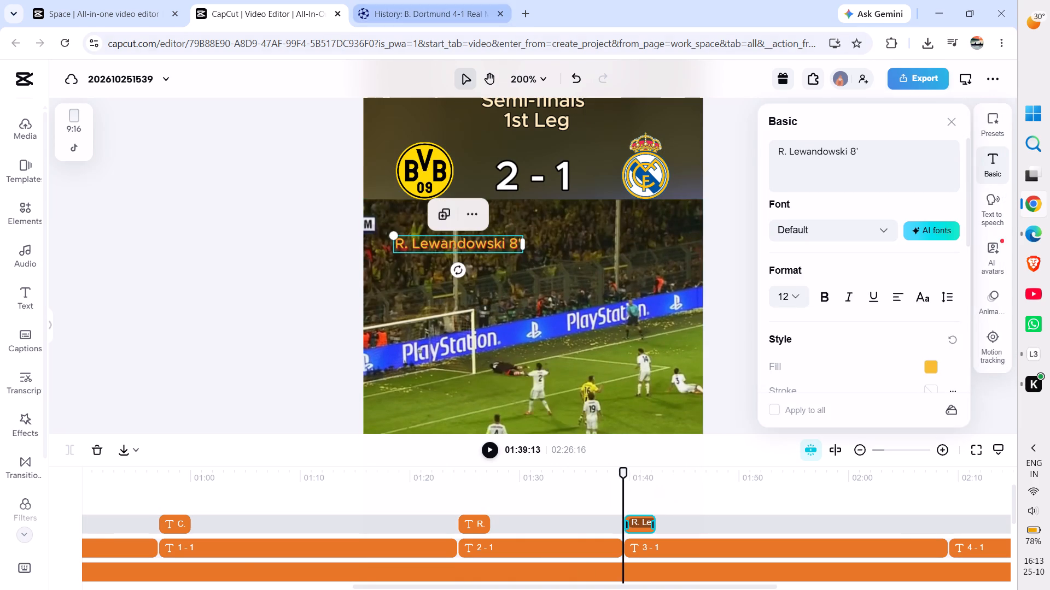
left_click(417, 0)
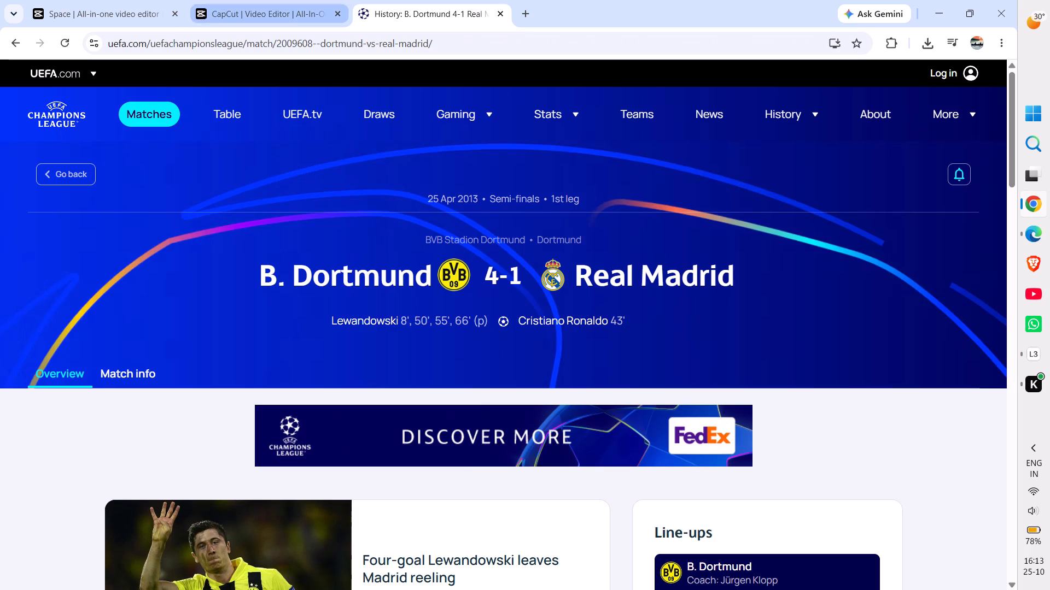
left_click(288, 0)
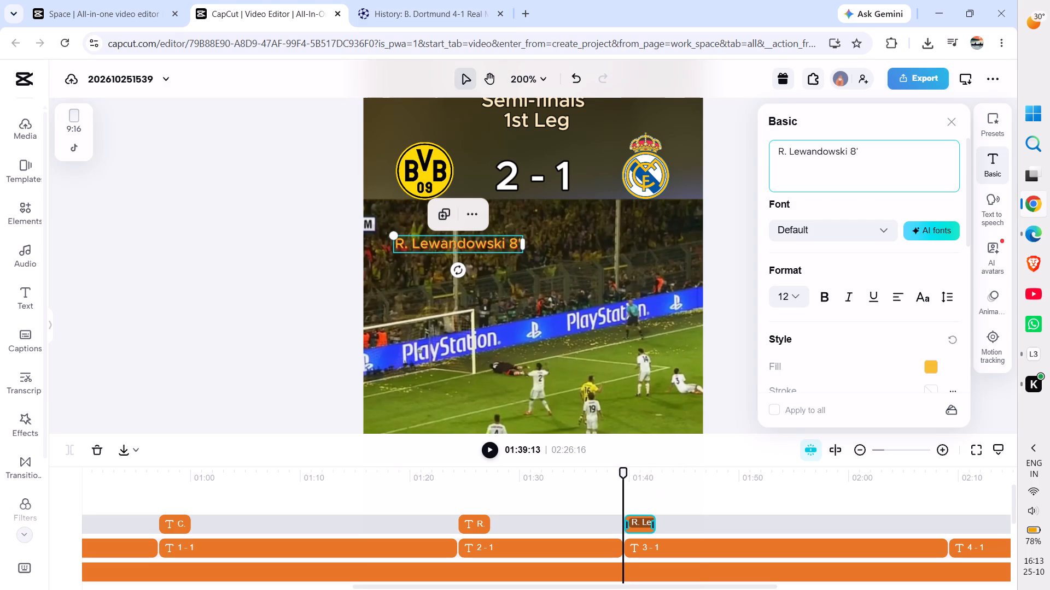
left_click(860, 168)
key("BackSpace")
key("BackSpace")
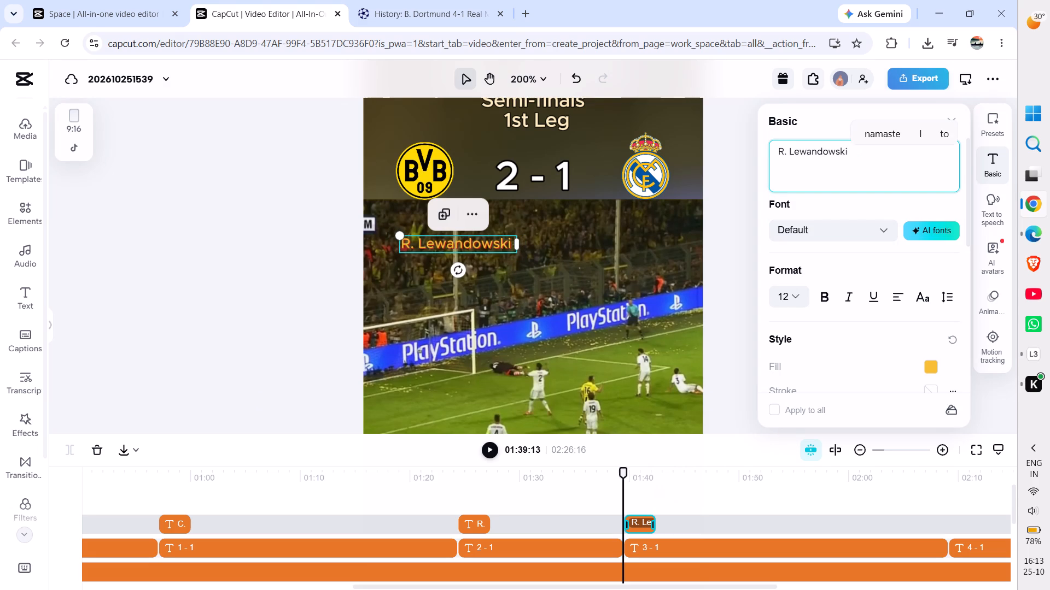
type("55")
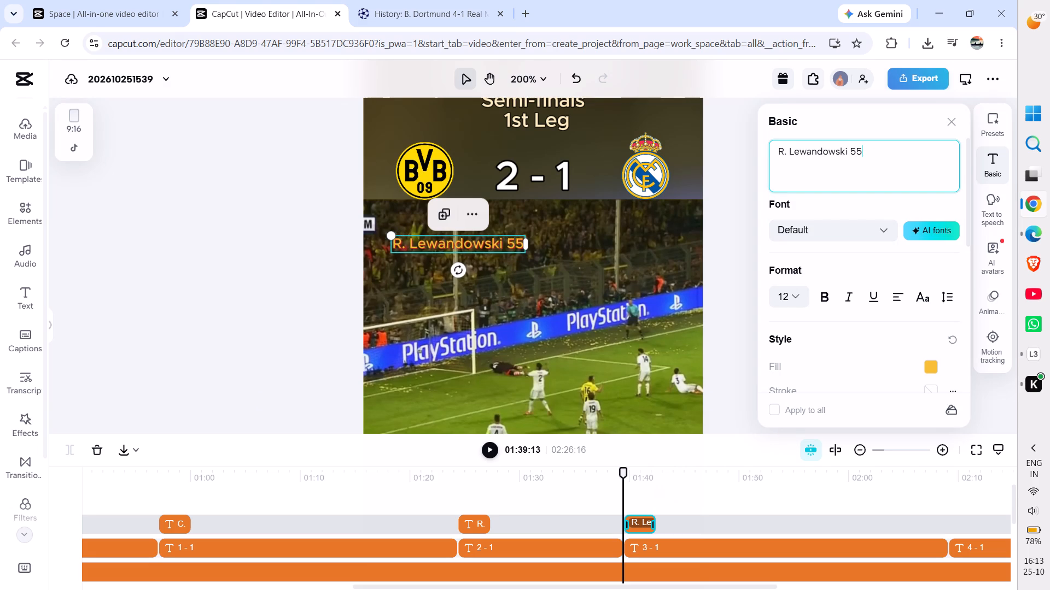
key("apostrophe")
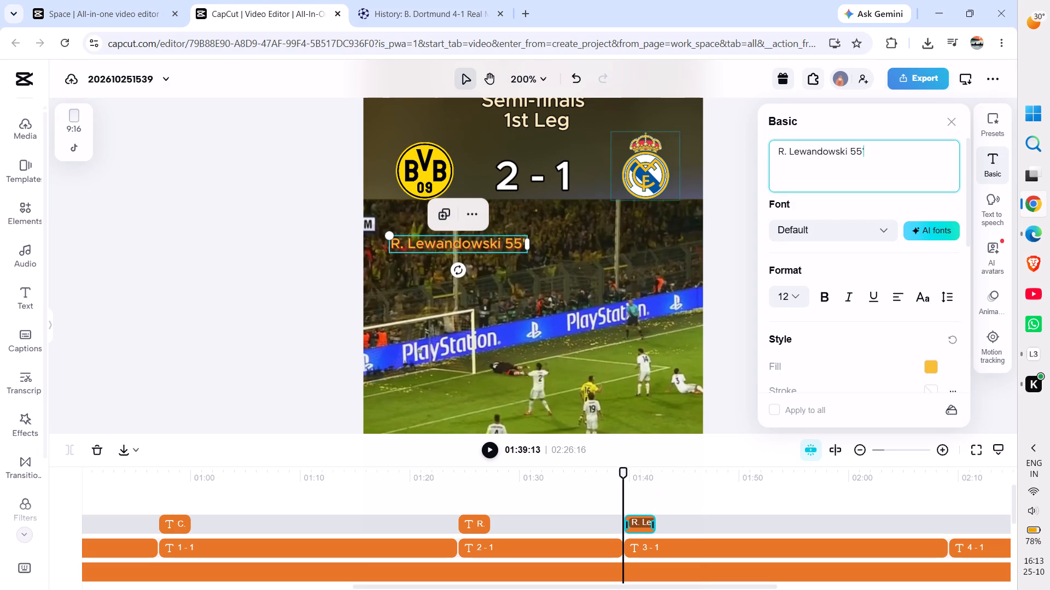
Move the "R. Lewandowski 55'" caption directly beneath the Dortmund badge, along the top edge of the match footage.
left_click_drag(465, 243, 453, 211)
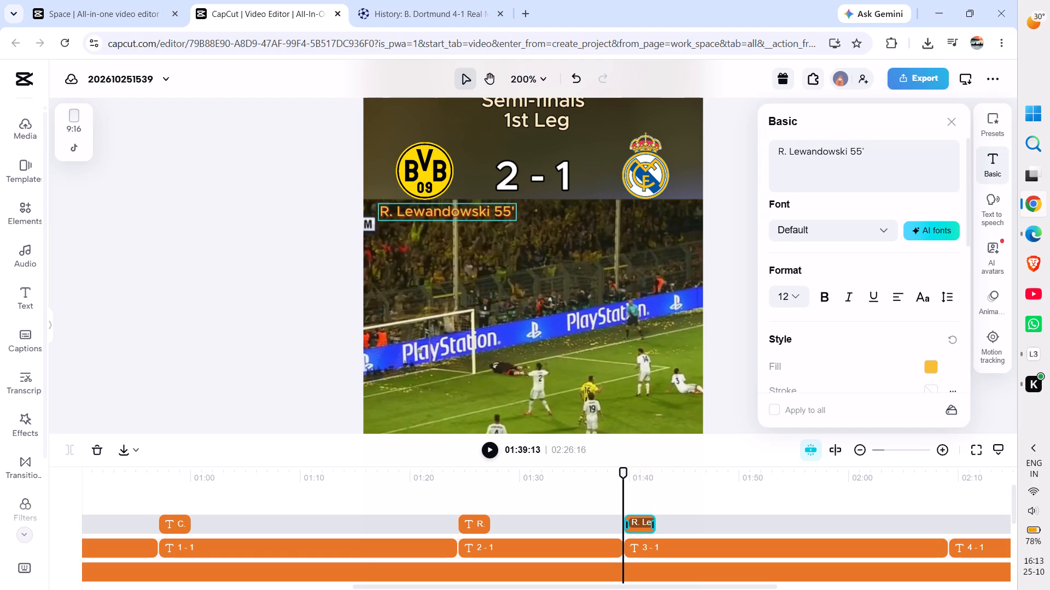
left_click_drag(453, 211, 448, 208)
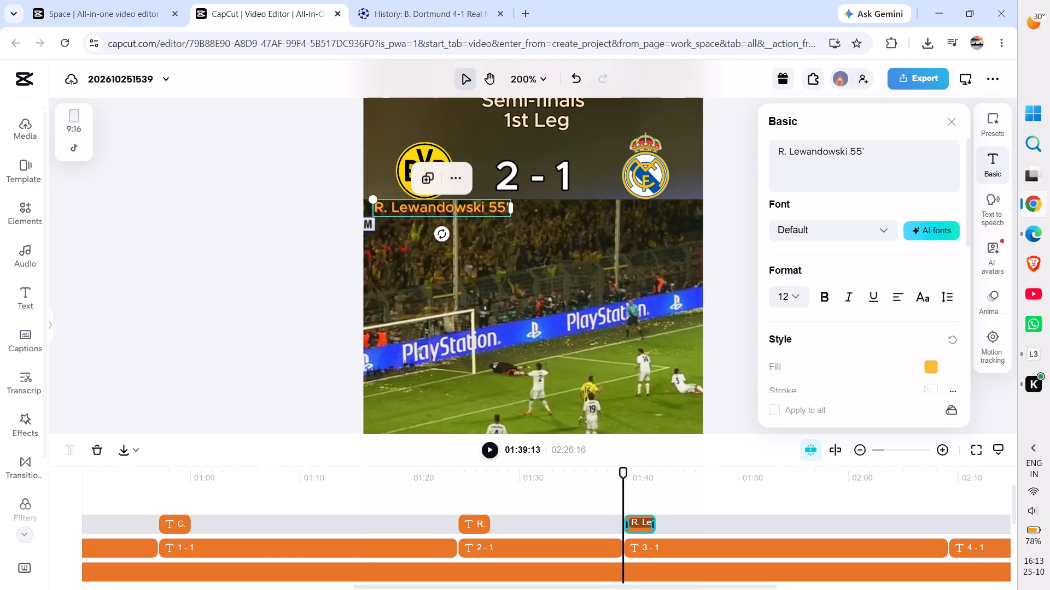
left_click(283, 219)
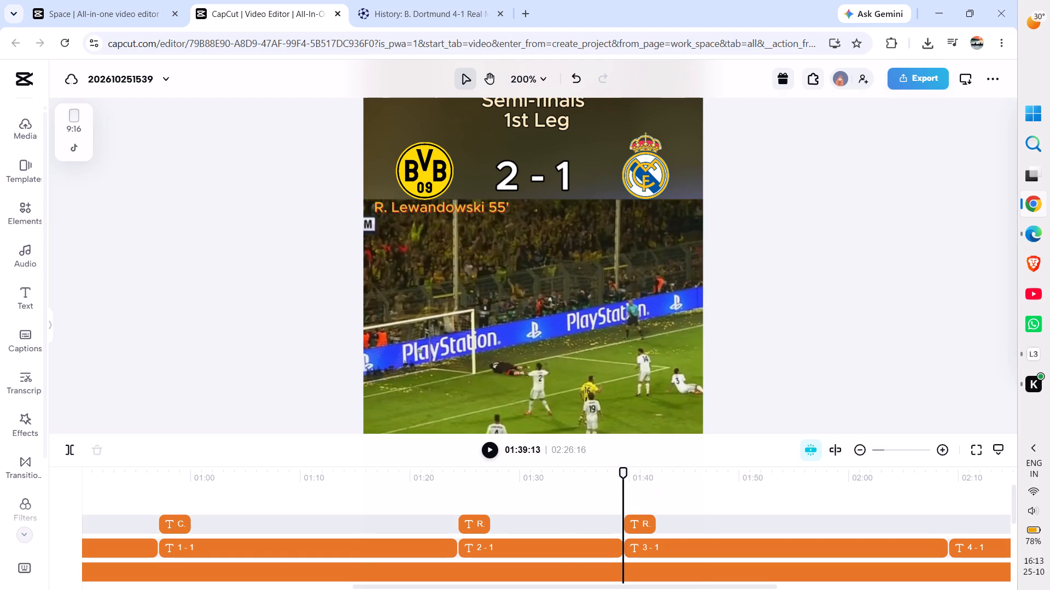
Paste the Lewandowski caption where the 4 - 1 score starts and, checking the UEFA match page, make it read "R. Lewandowski 66' (P)".
scroll(758, 519, "left", 4)
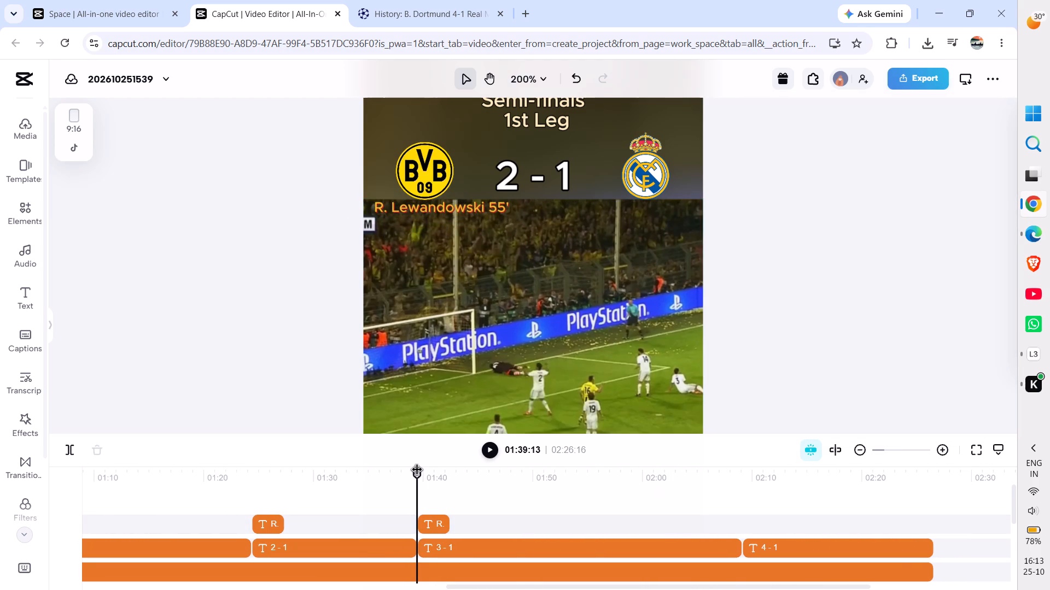
left_click_drag(416, 471, 748, 509)
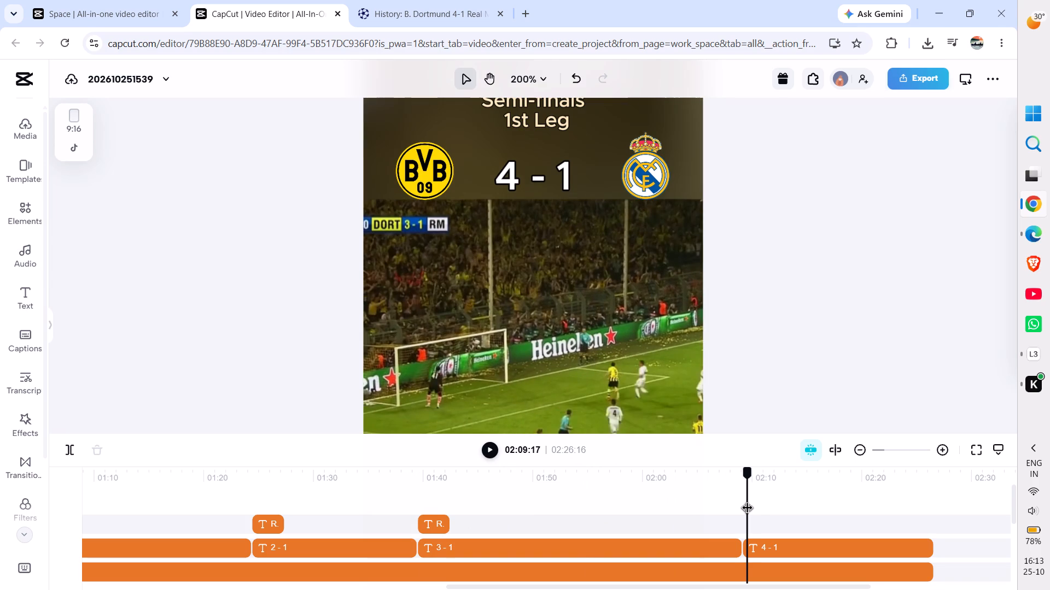
left_click_drag(748, 509, 740, 509)
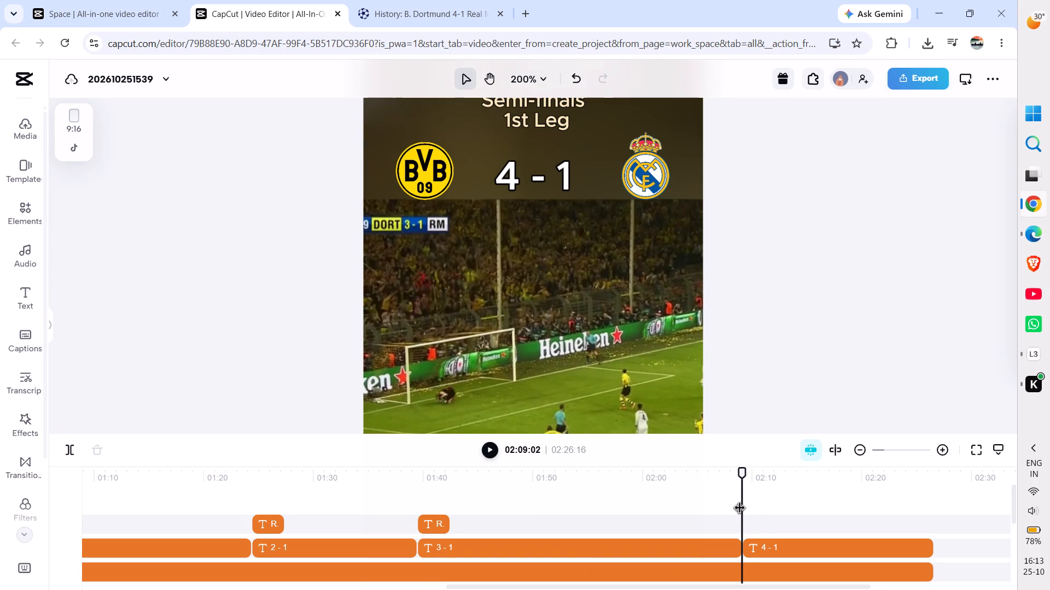
key("ctrl+v")
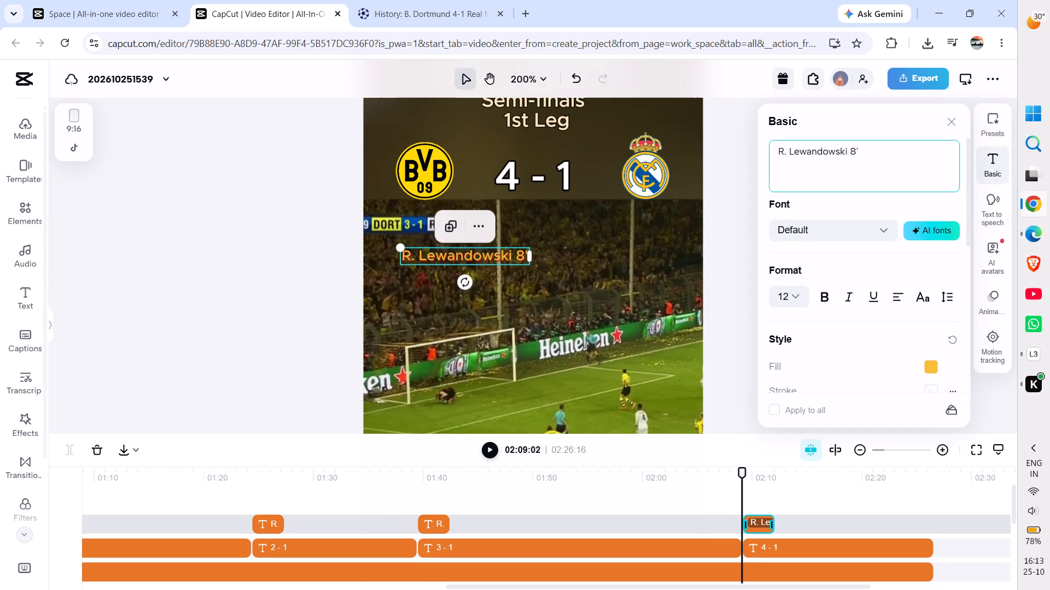
left_click(878, 161)
key("BackSpace")
key("BackSpace")
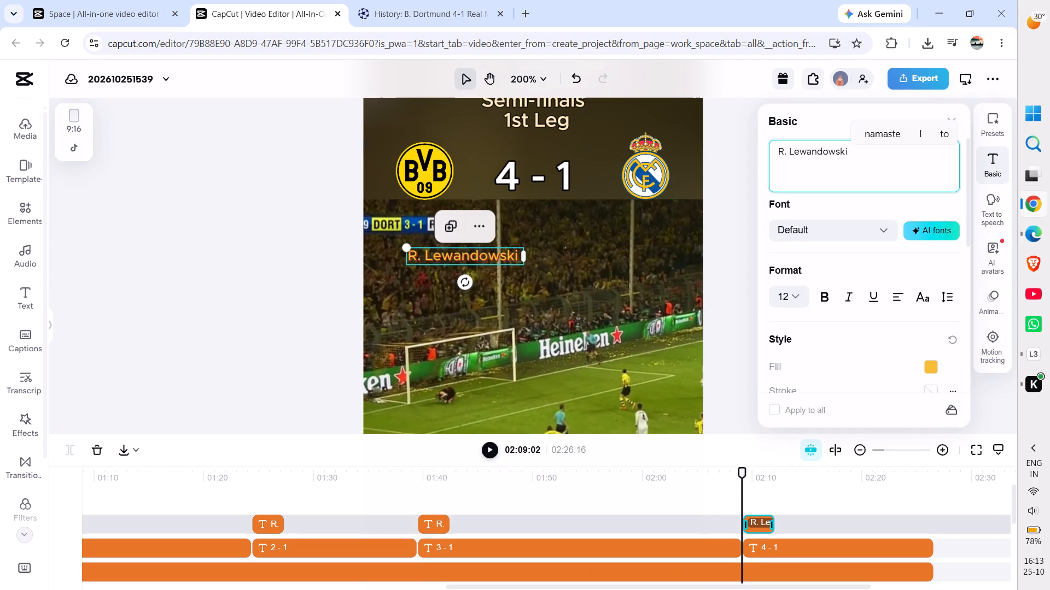
left_click(404, 1)
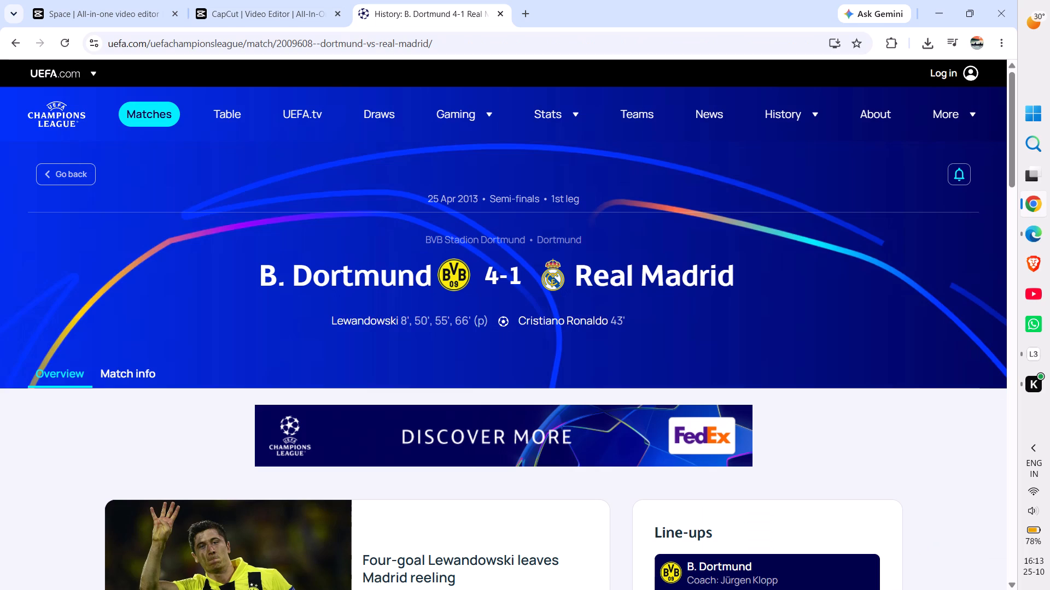
left_click(299, 2)
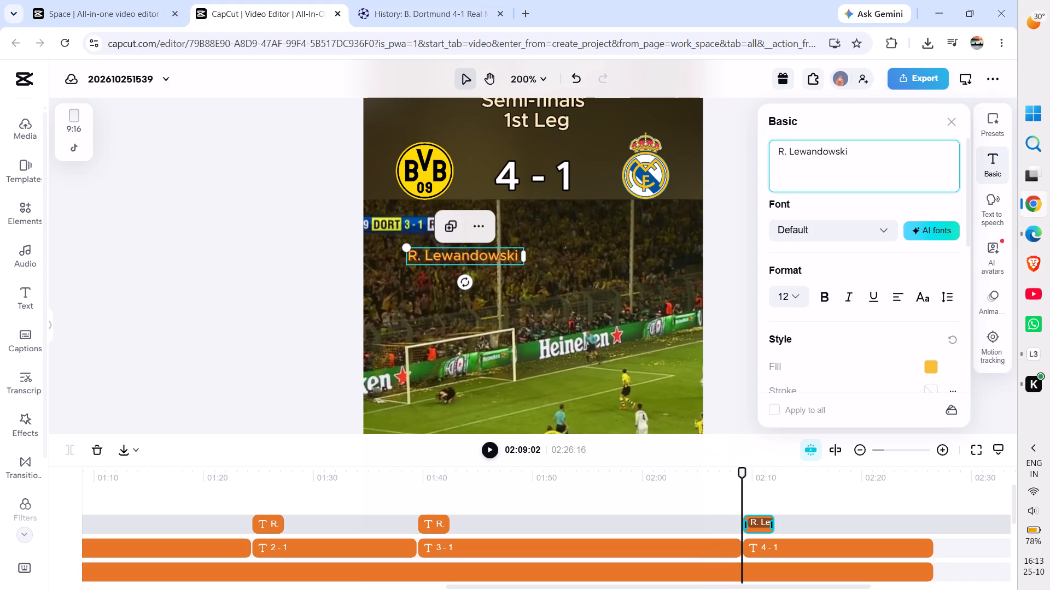
type("66")
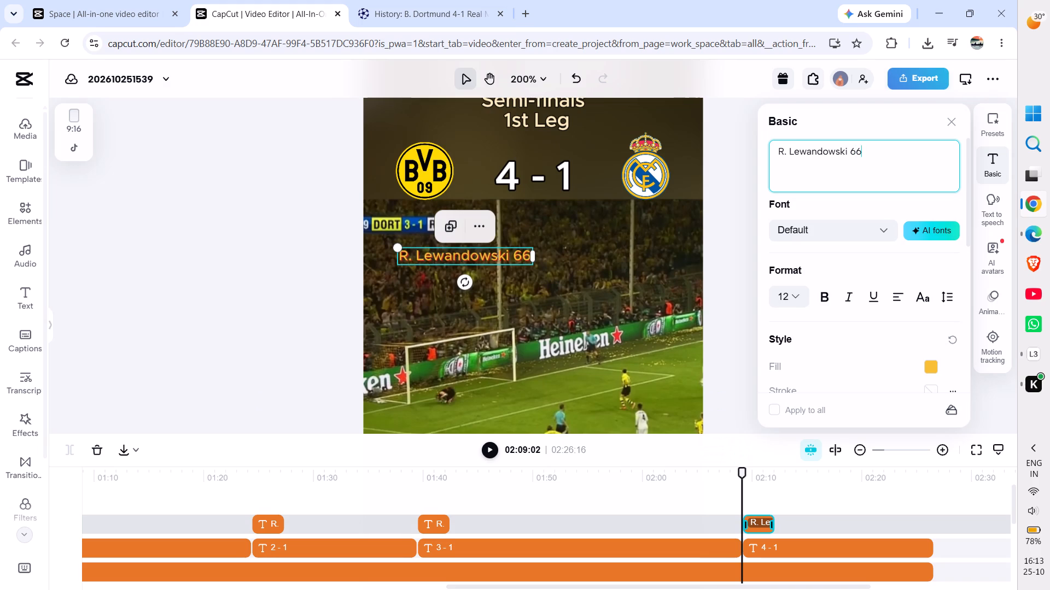
key("apostrophe")
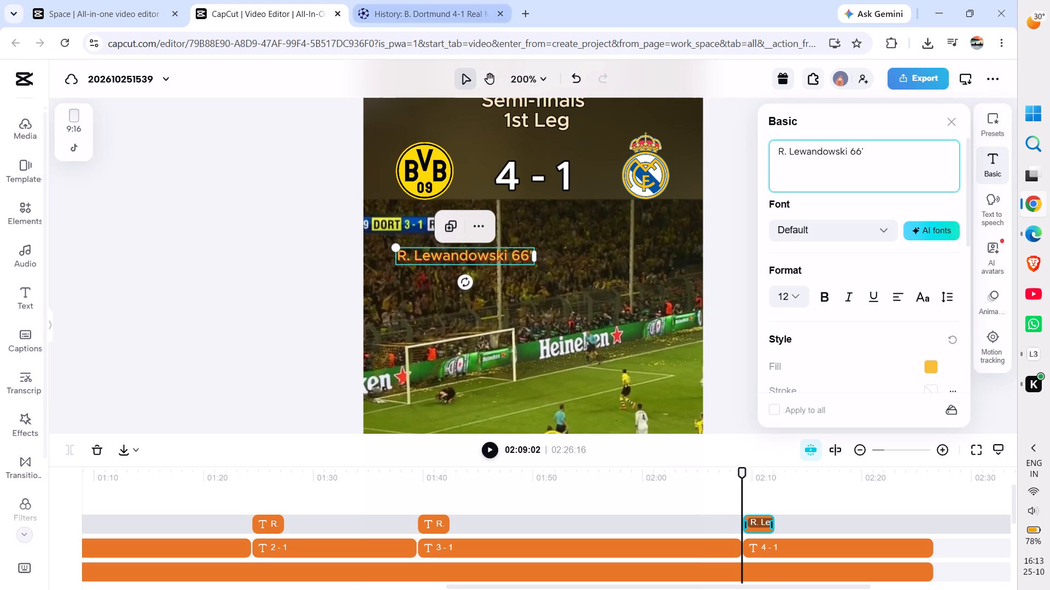
key("space")
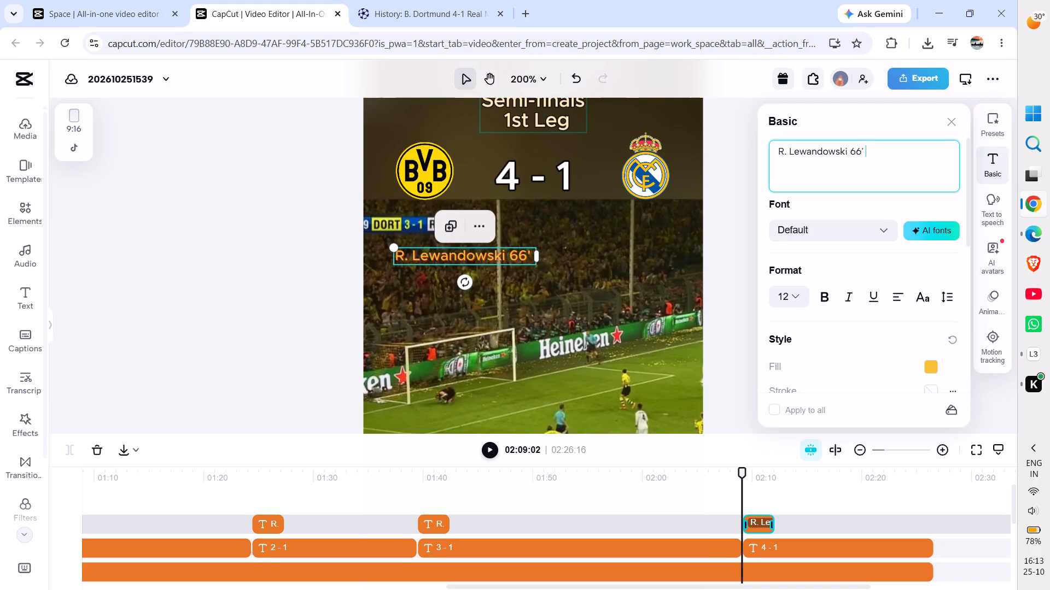
key("shift+parenleft")
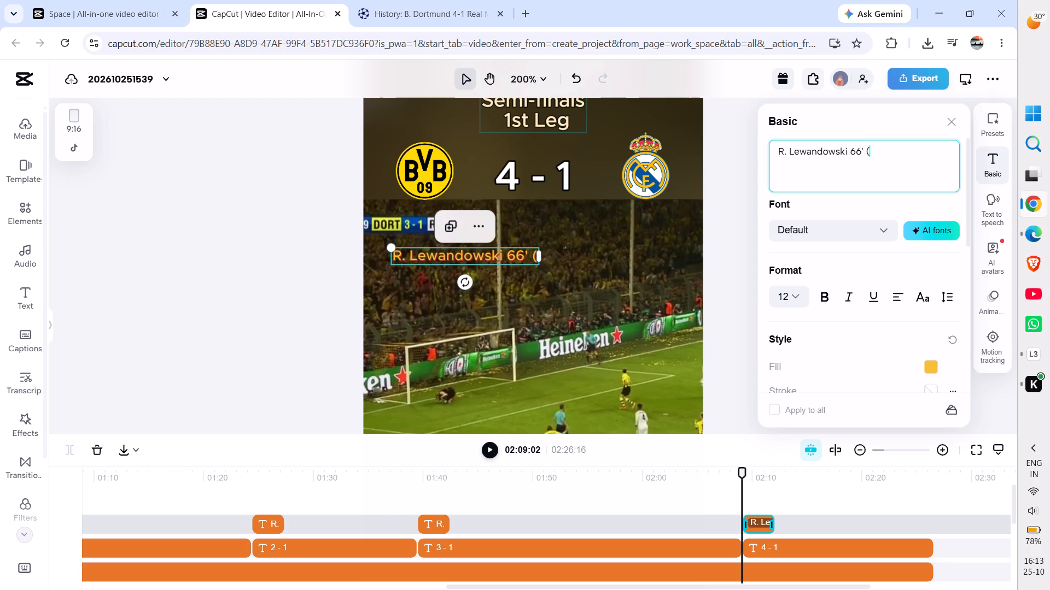
key("p")
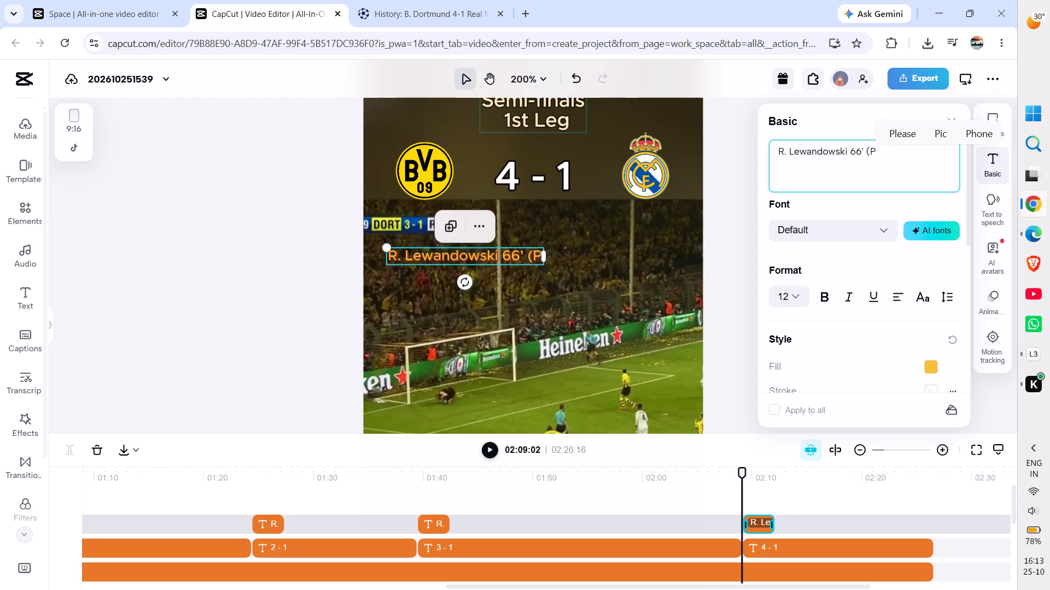
key("shift+parenright")
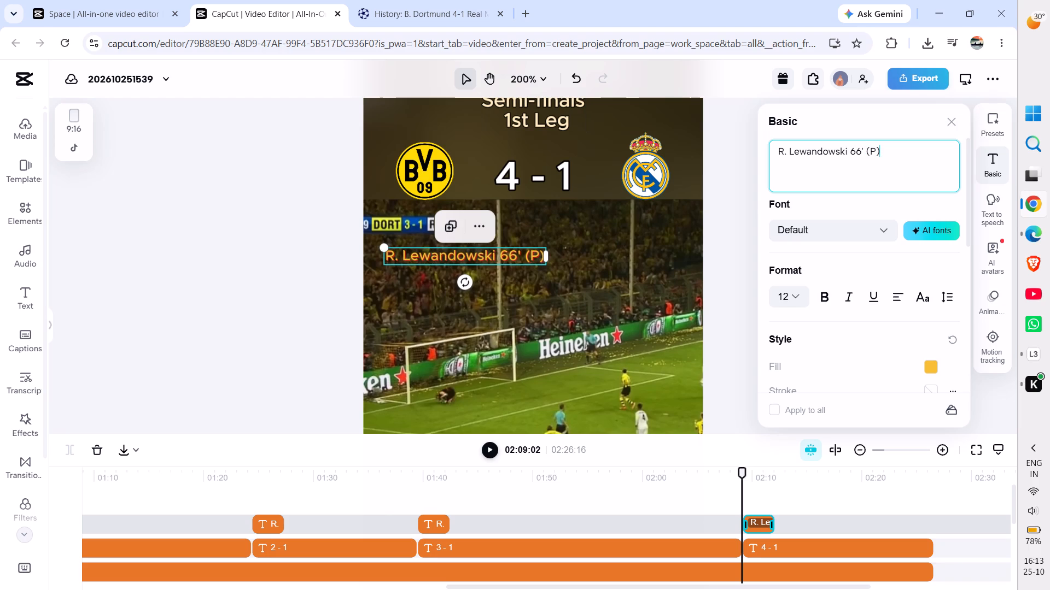
left_click(201, 360)
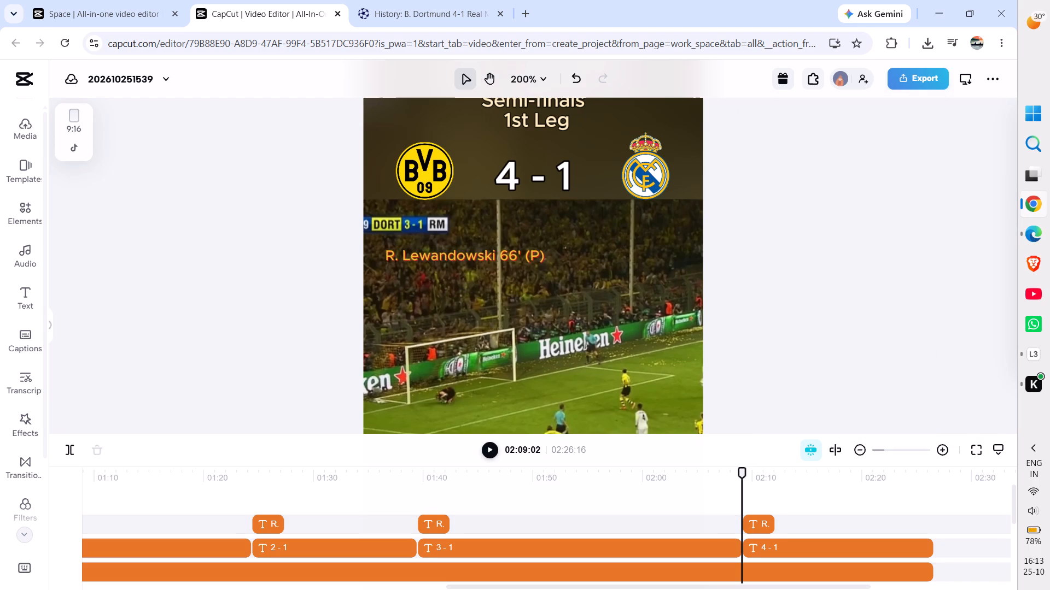
Move the "R. Lewandowski 66' (P)" caption directly beneath the Dortmund badge, along the top edge of the match footage.
left_click(450, 253)
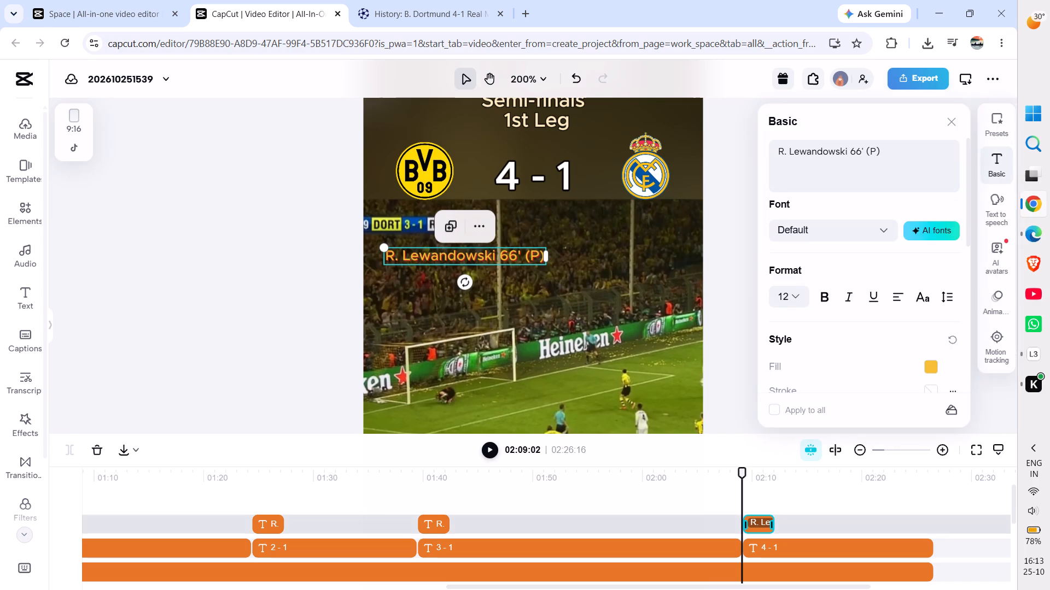
left_click_drag(450, 253, 433, 204)
left_click(224, 228)
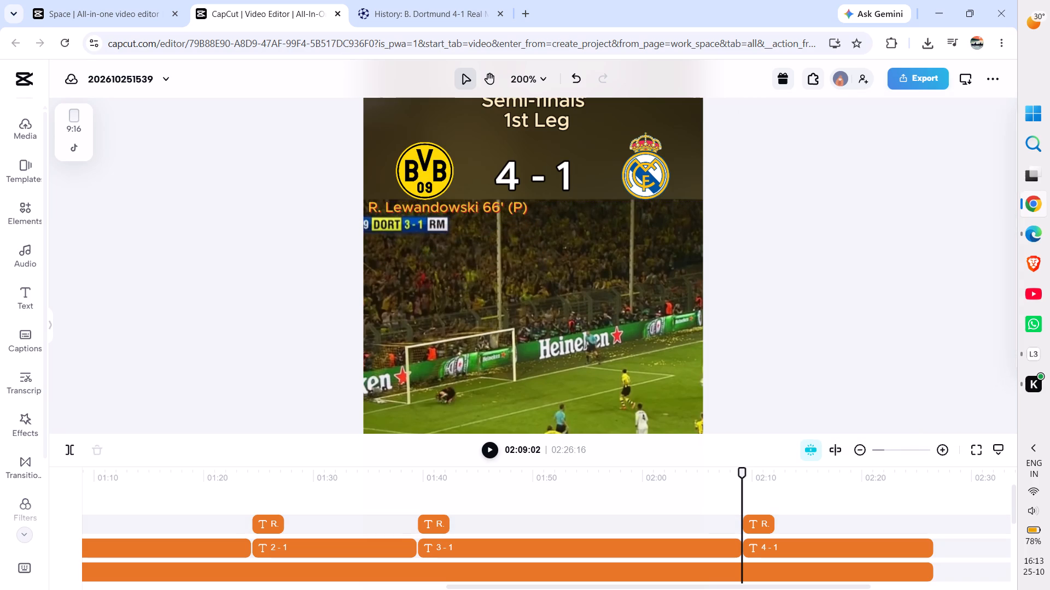
Find where the penalty replay ends and extend the "R. Lewandowski 66' (P)" caption to that point, at about 02:15:22.
key("space")
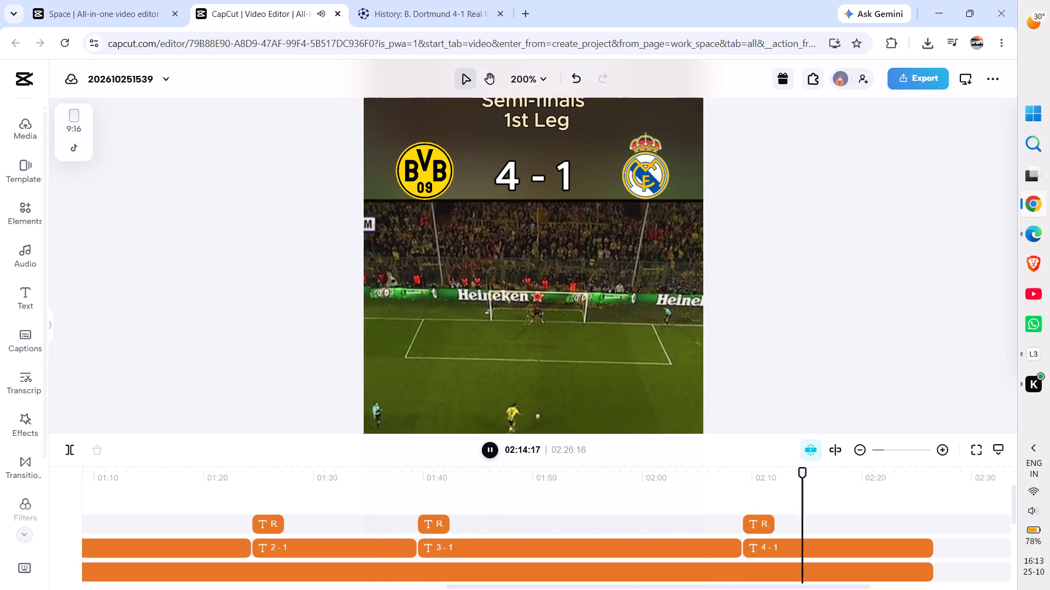
key("space")
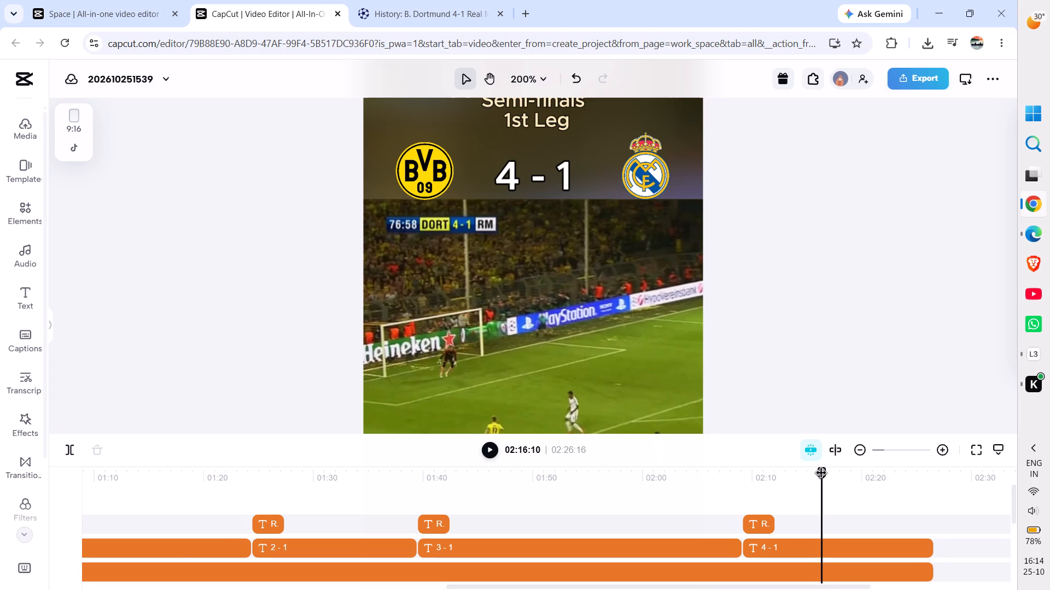
key("ctrl+equal")
key("ctrl+equal")
key("ctrl+equal")
key("ctrl+equal")
key("ctrl+equal")
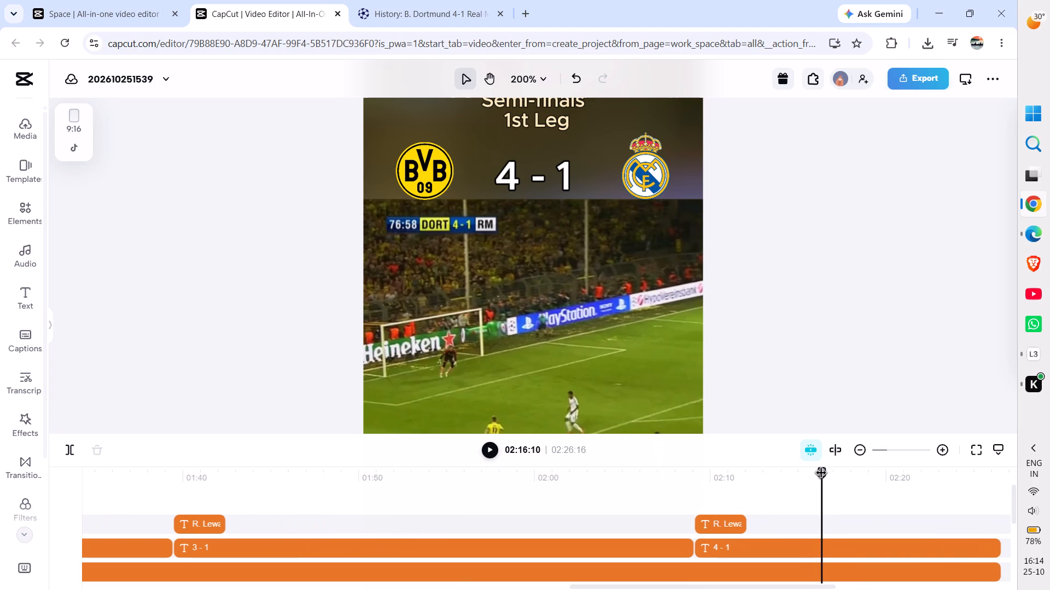
left_click_drag(821, 475, 817, 475)
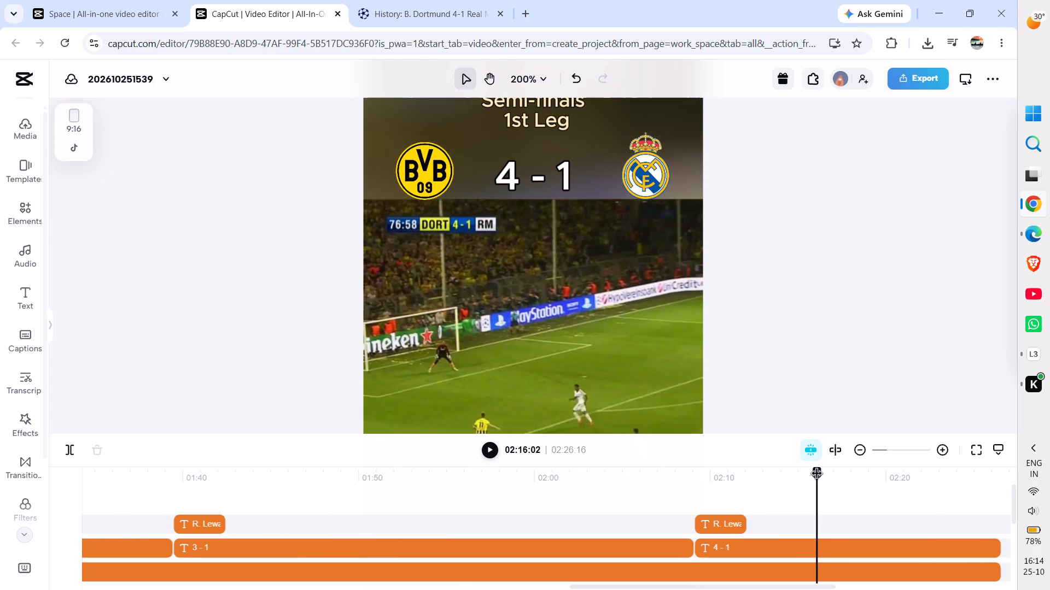
left_click_drag(817, 475, 811, 475)
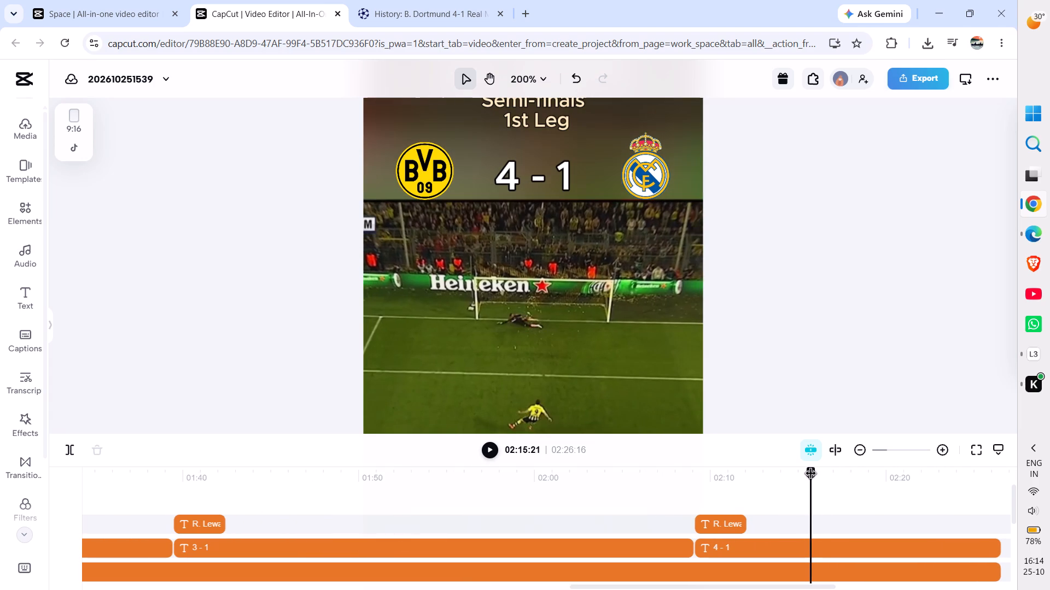
left_click_drag(811, 475, 813, 475)
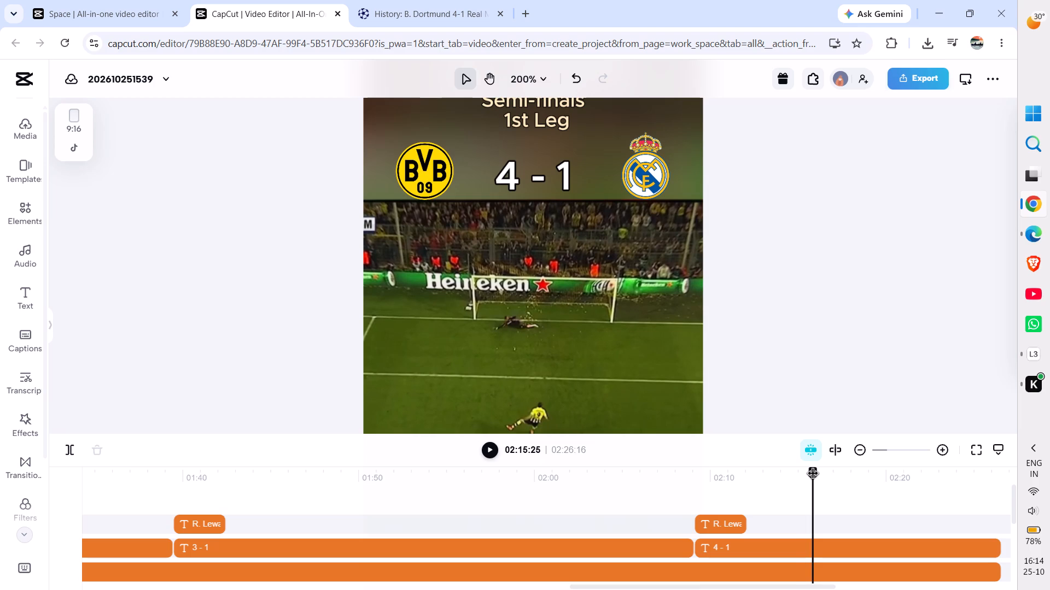
left_click_drag(813, 475, 814, 475)
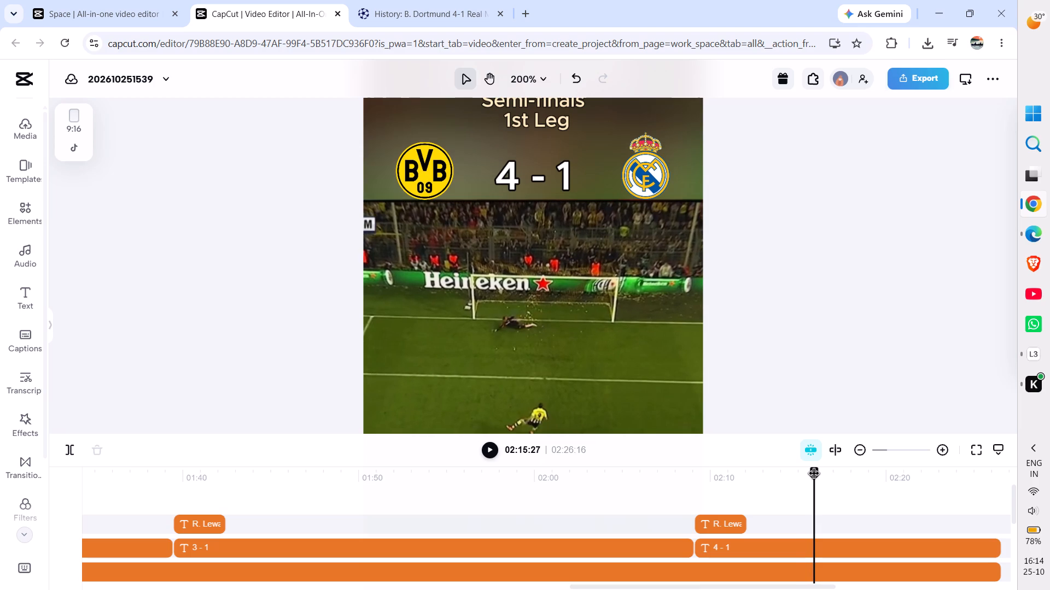
left_click_drag(814, 475, 814, 475)
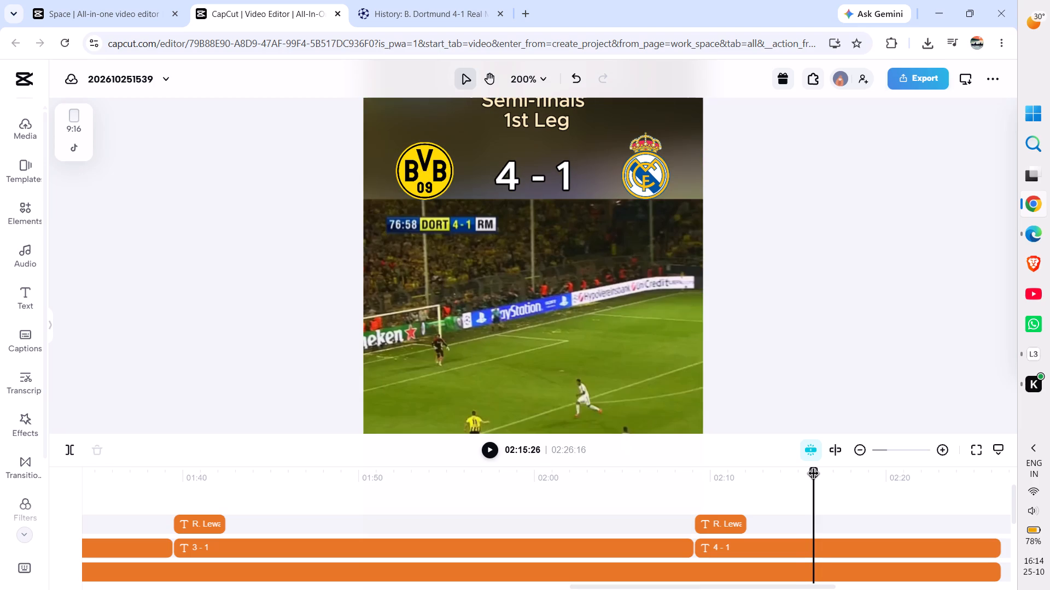
left_click(814, 475)
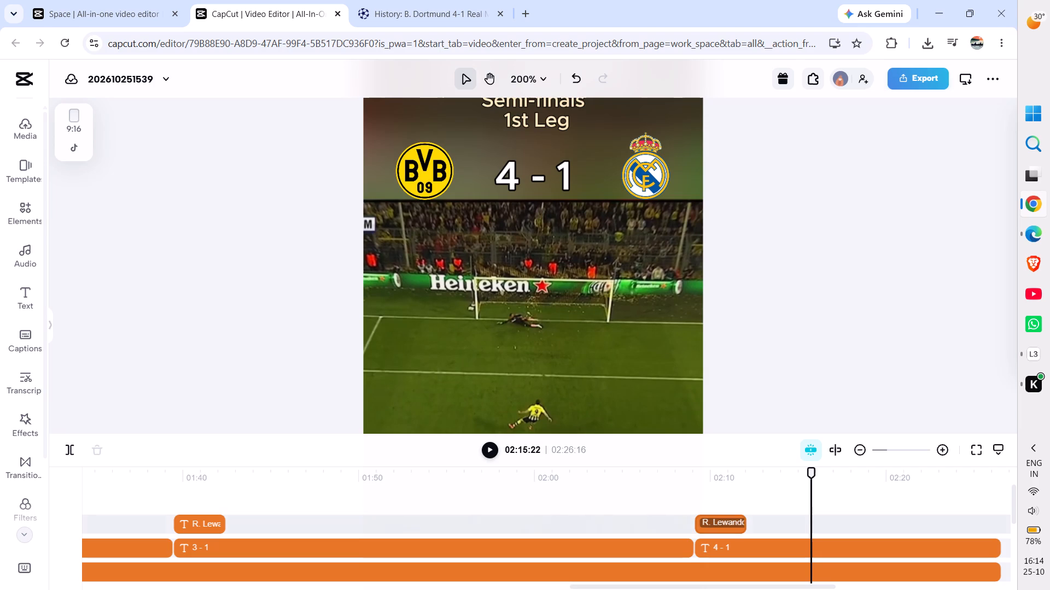
left_click(734, 523)
left_click_drag(743, 523, 756, 523)
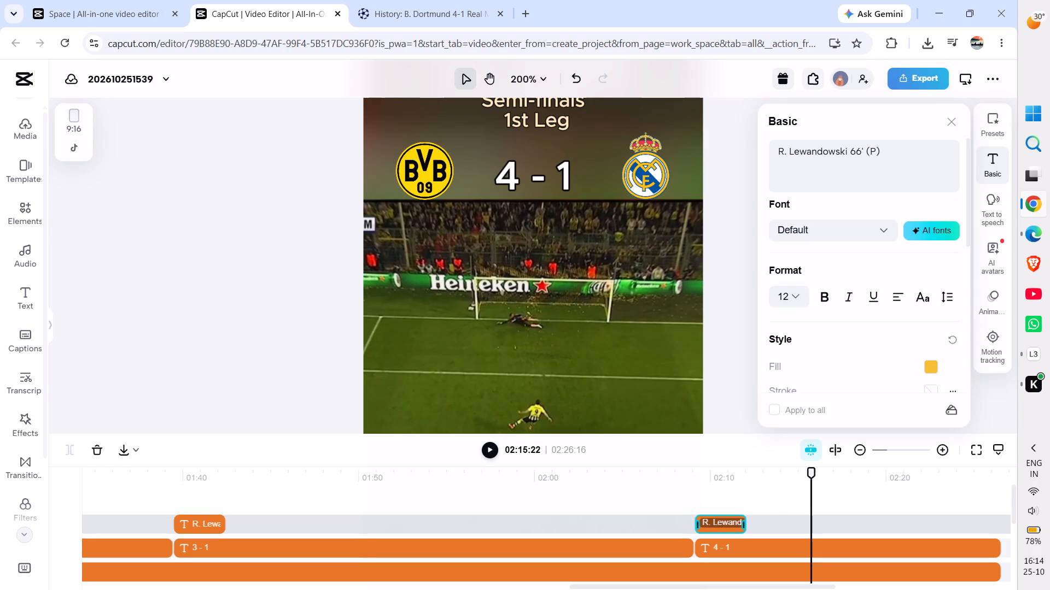
left_click_drag(756, 523, 809, 528)
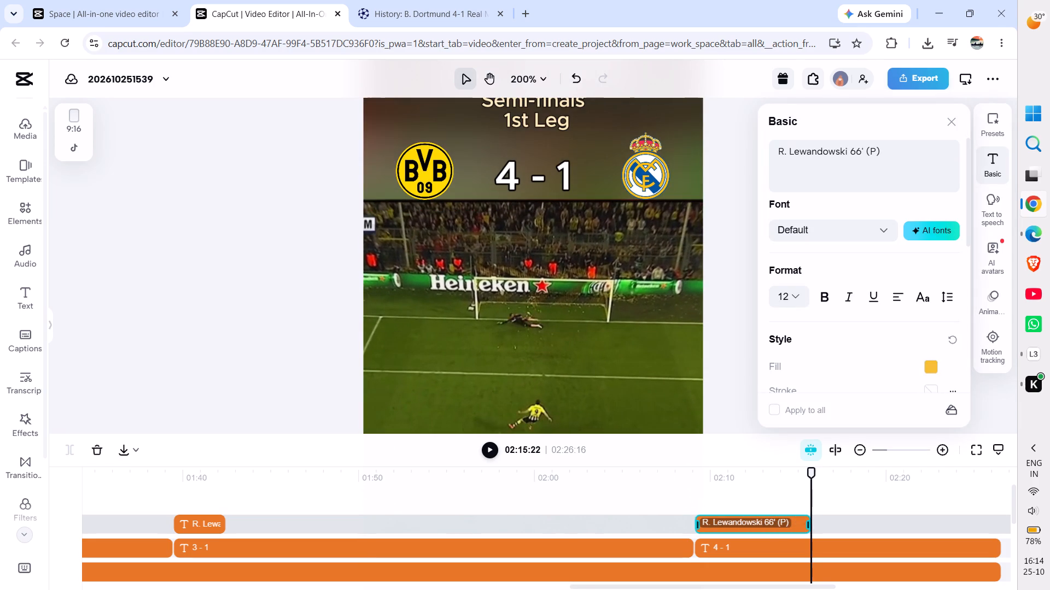
Find where the third Dortmund goal's replay ends and extend the "R. Lewandowski 55'" caption to that point, at about 01:48:29.
scroll(585, 503, "right", 2)
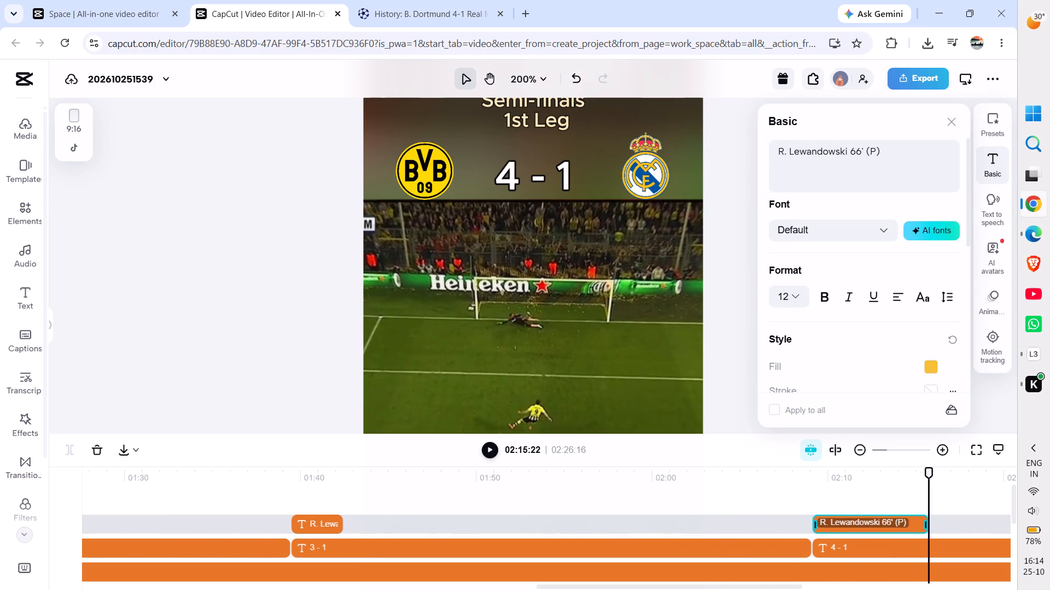
left_click(370, 502)
key("space")
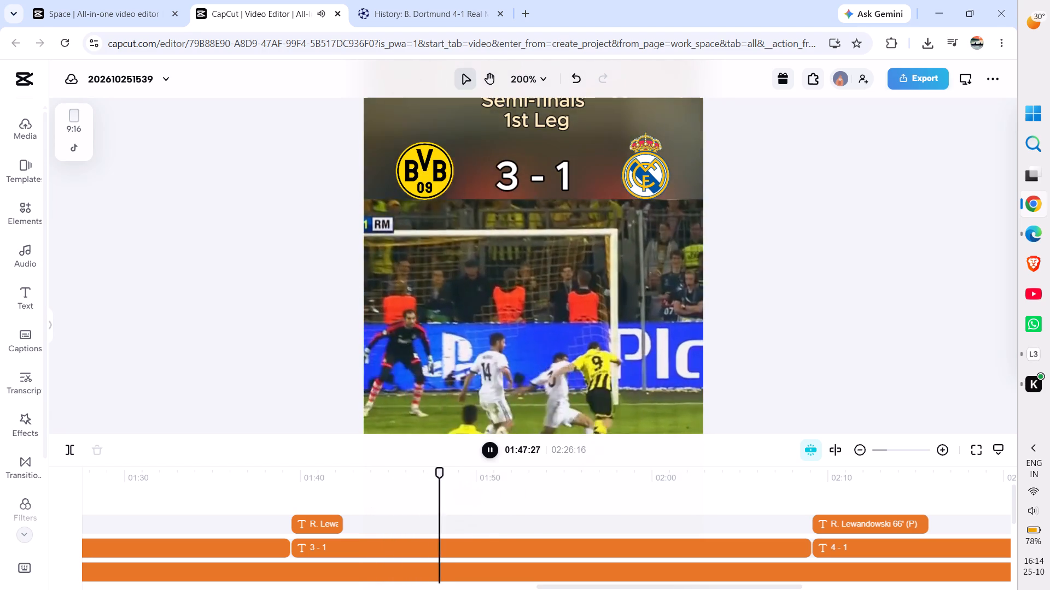
key("space")
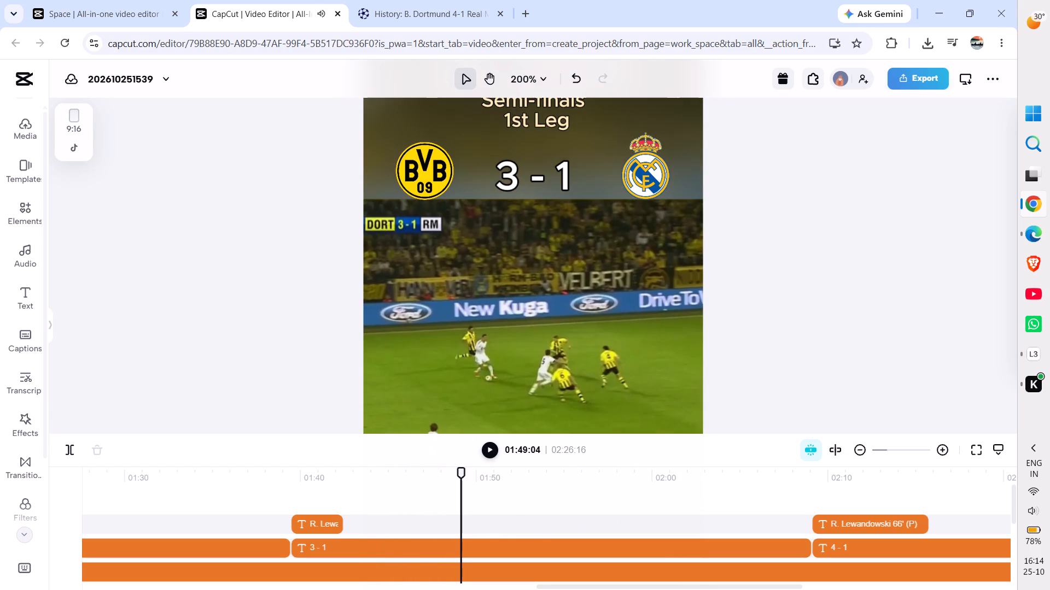
left_click(463, 471)
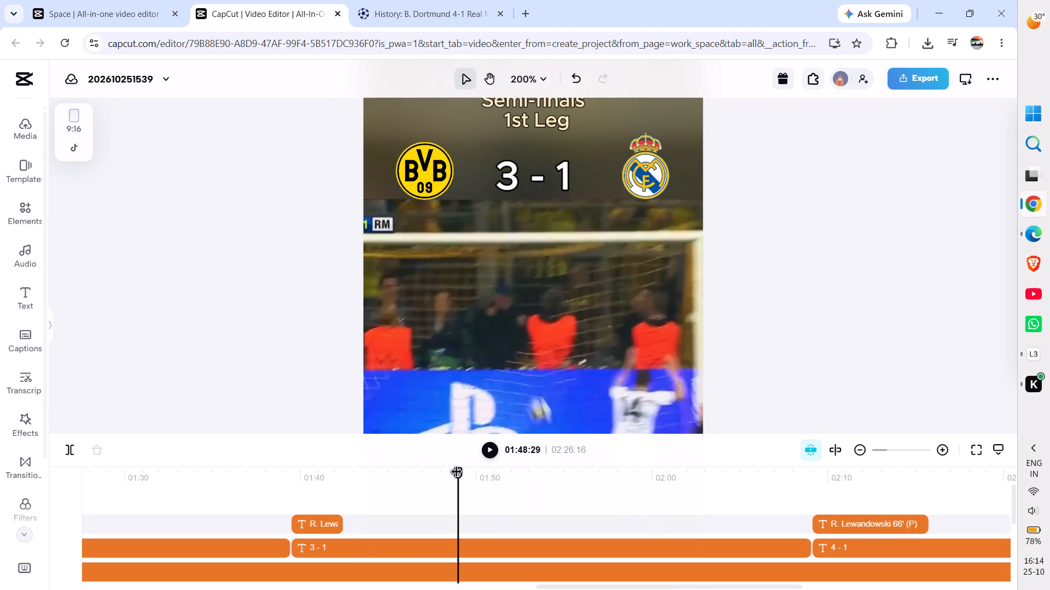
left_click(328, 522)
left_click_drag(342, 522, 457, 527)
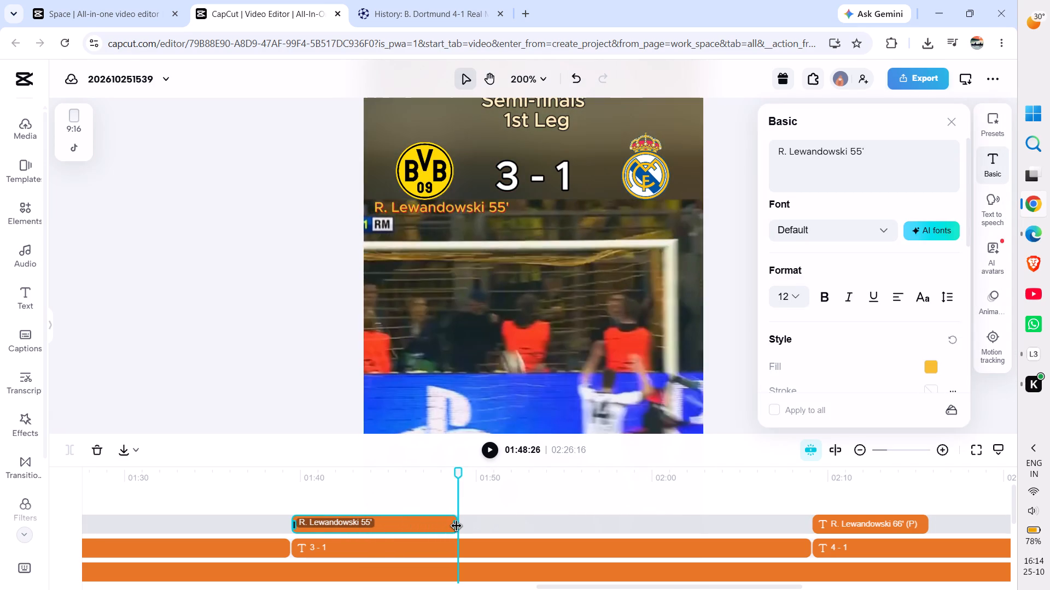
Find where the second Dortmund goal's replay ends and extend the "R. Lewandowski 50'" caption to that point, at about 01:31:06.
scroll(268, 481, "right", 5)
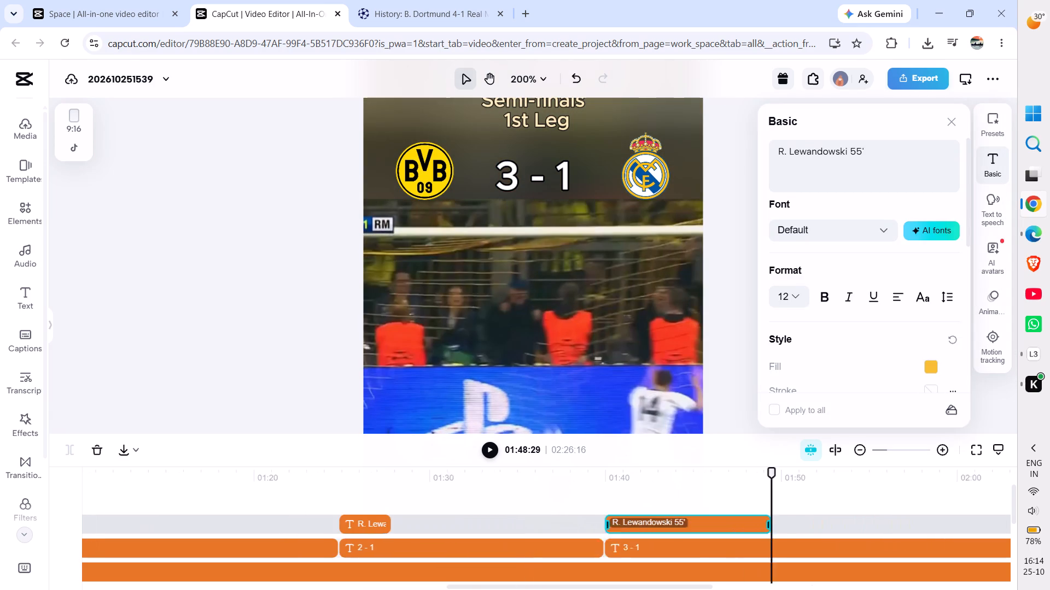
scroll(268, 481, "left", 1)
left_click(324, 495)
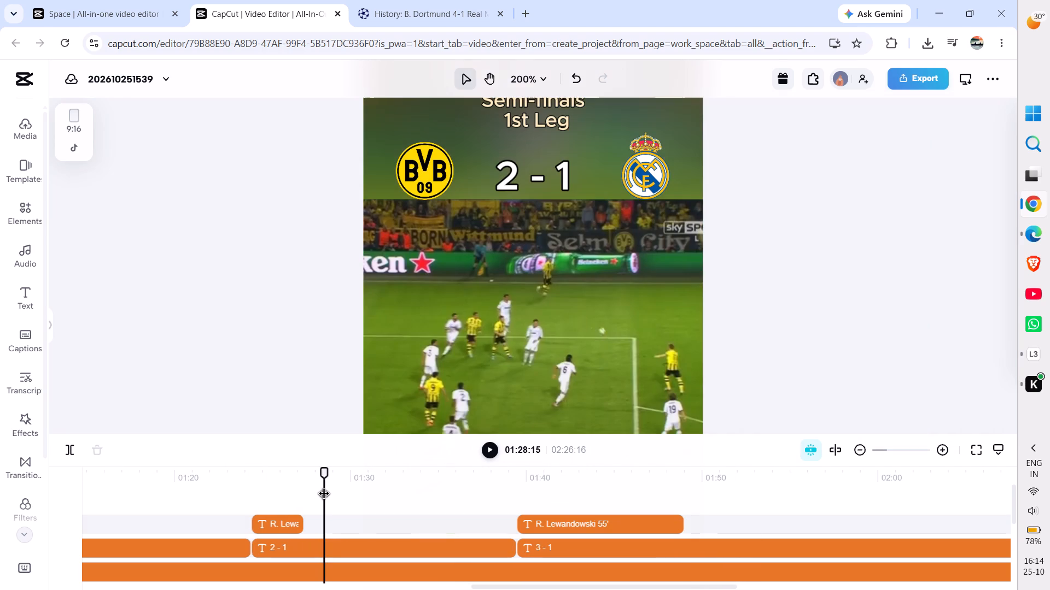
key("space")
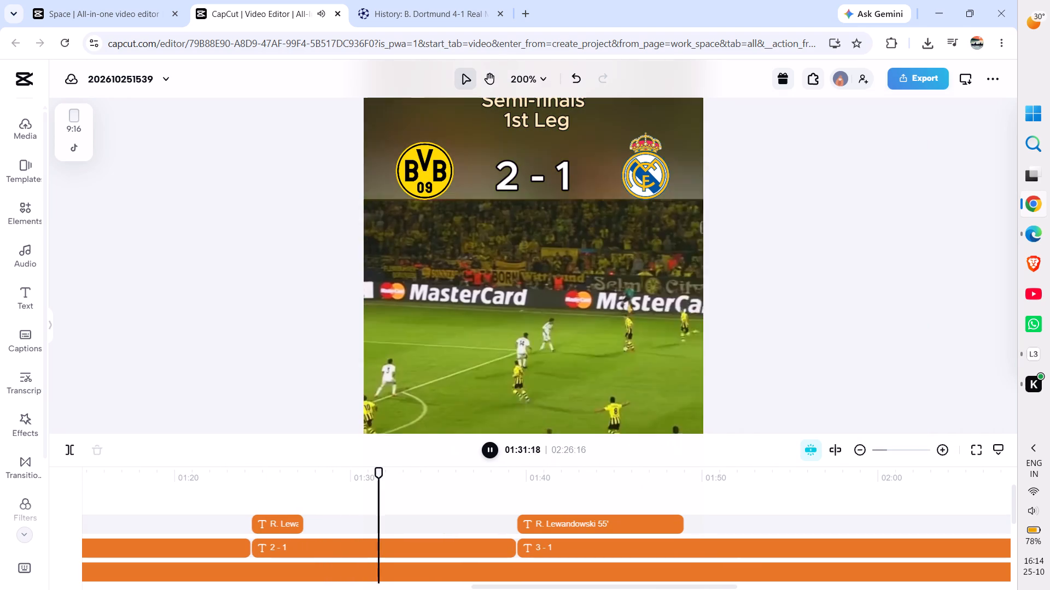
key("space")
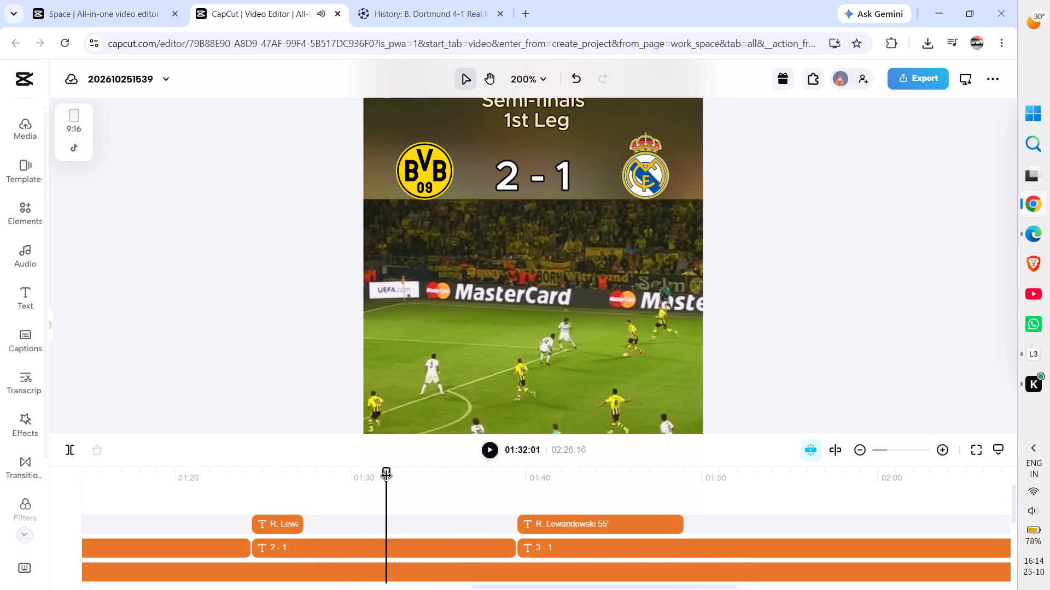
left_click_drag(387, 477, 372, 477)
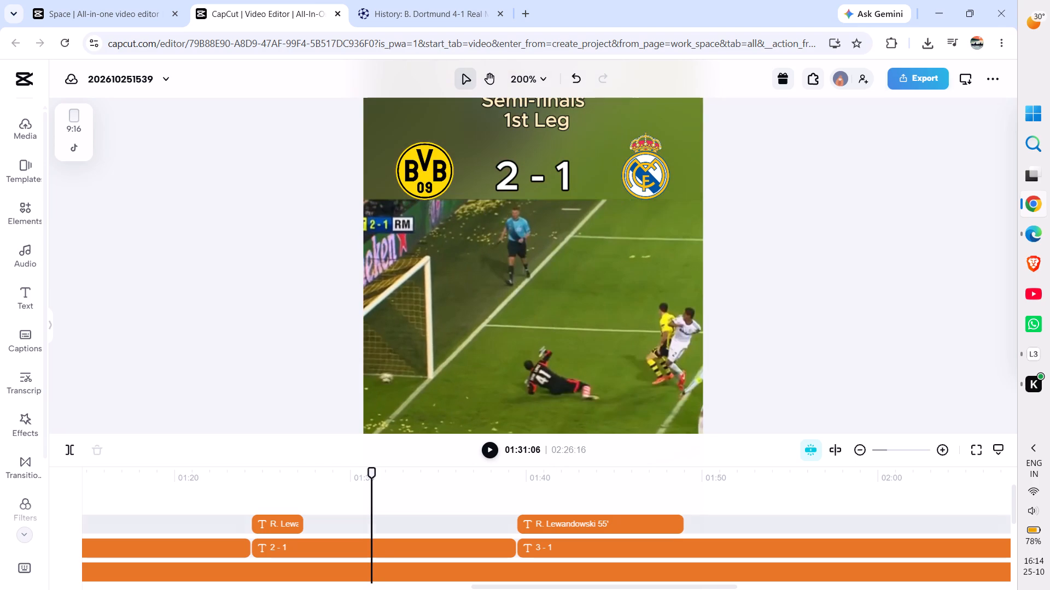
left_click(291, 523)
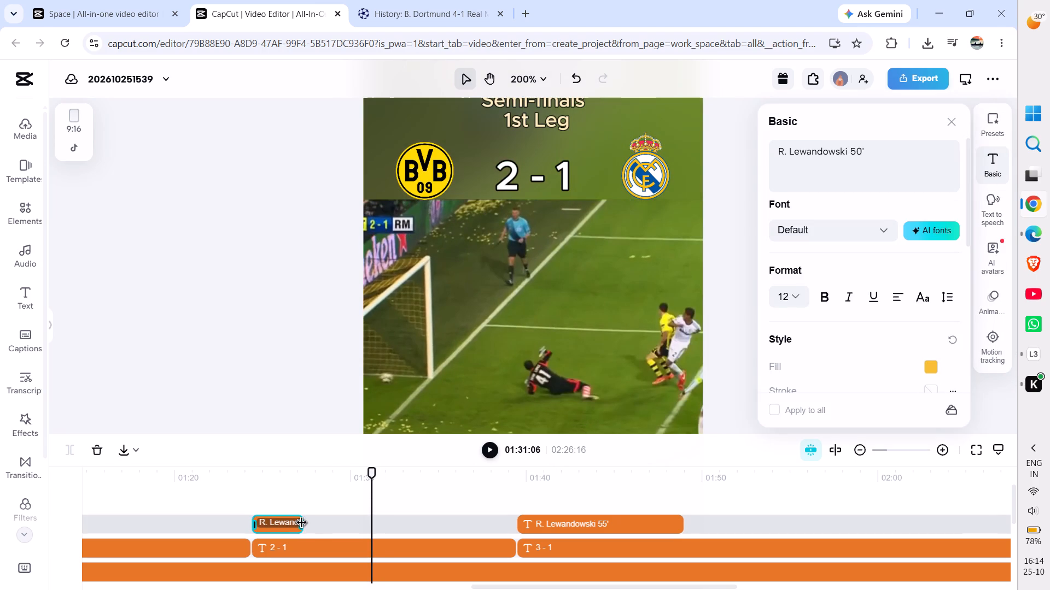
left_click_drag(302, 524, 372, 534)
scroll(300, 488, "right", 4)
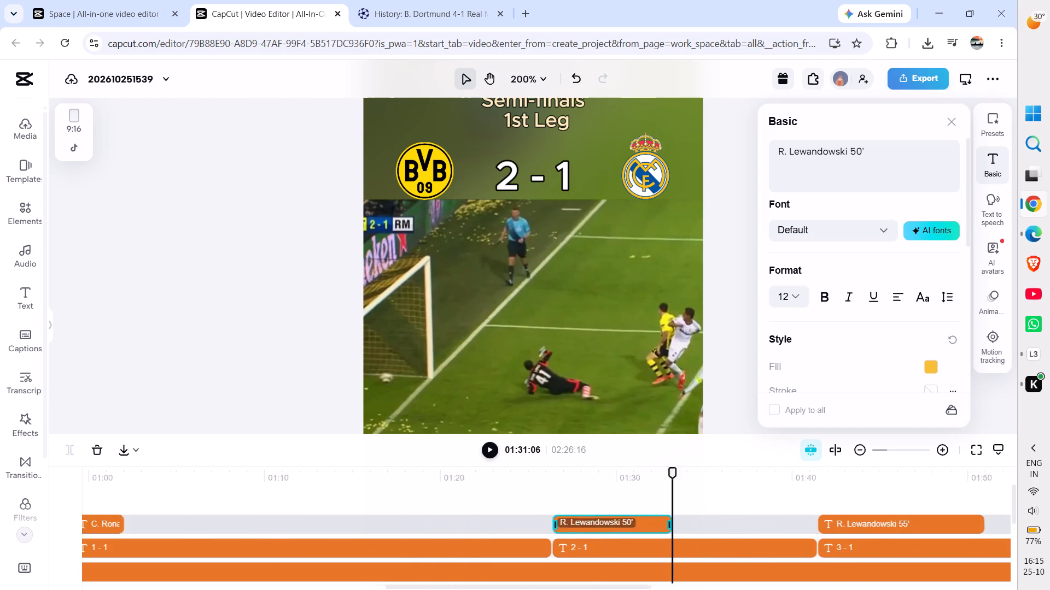
scroll(300, 488, "right", 1)
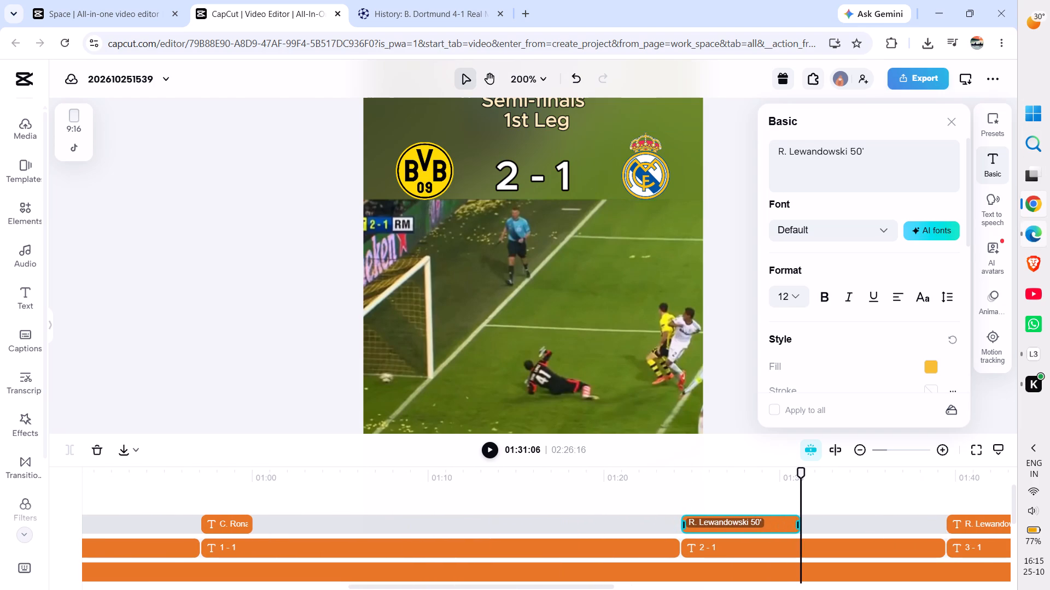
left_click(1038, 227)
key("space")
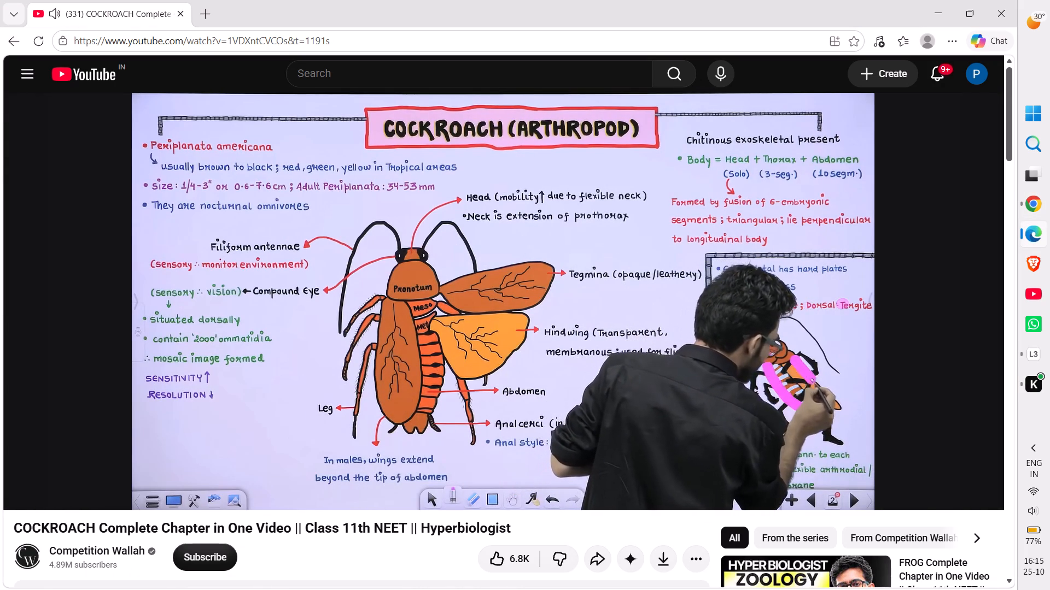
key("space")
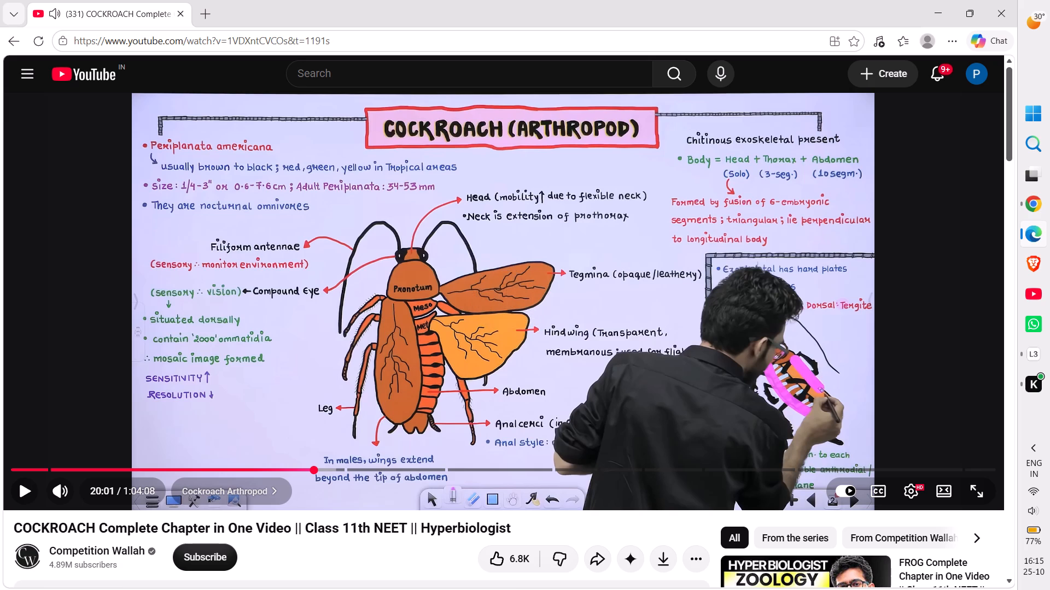